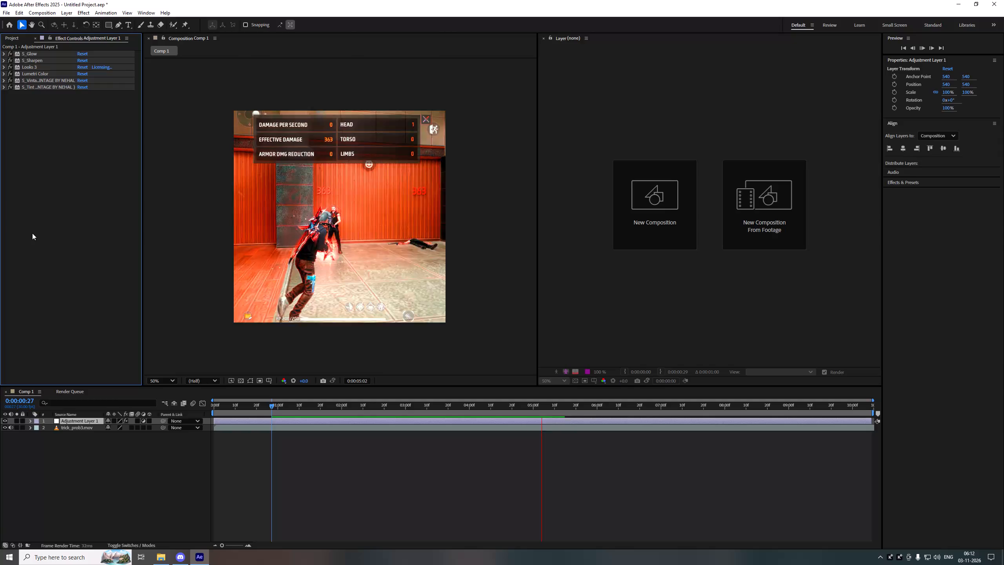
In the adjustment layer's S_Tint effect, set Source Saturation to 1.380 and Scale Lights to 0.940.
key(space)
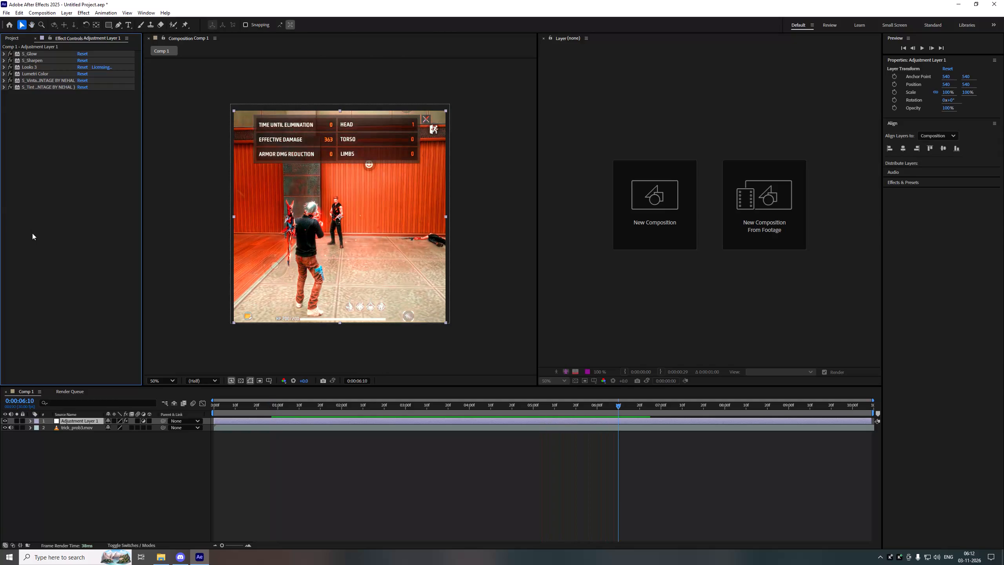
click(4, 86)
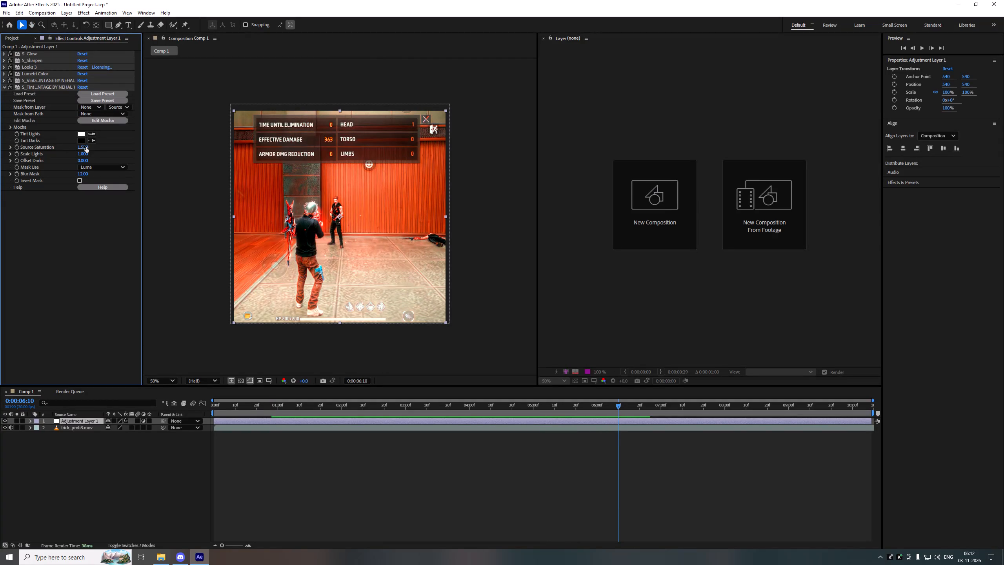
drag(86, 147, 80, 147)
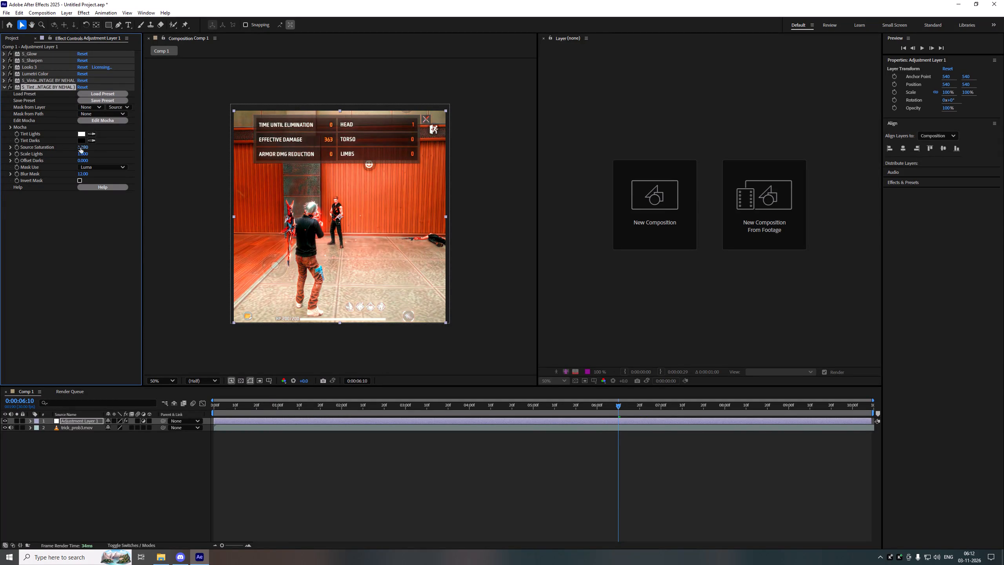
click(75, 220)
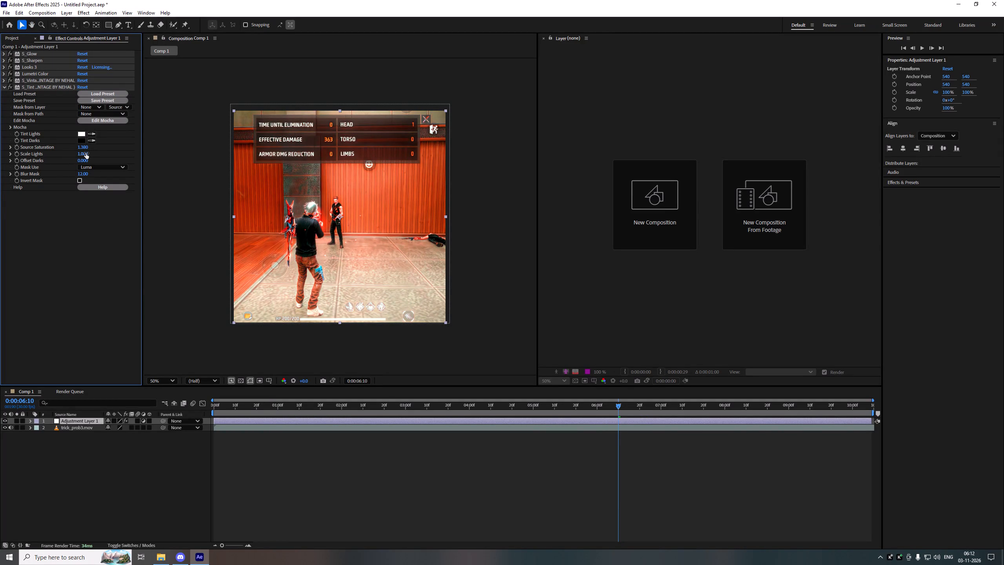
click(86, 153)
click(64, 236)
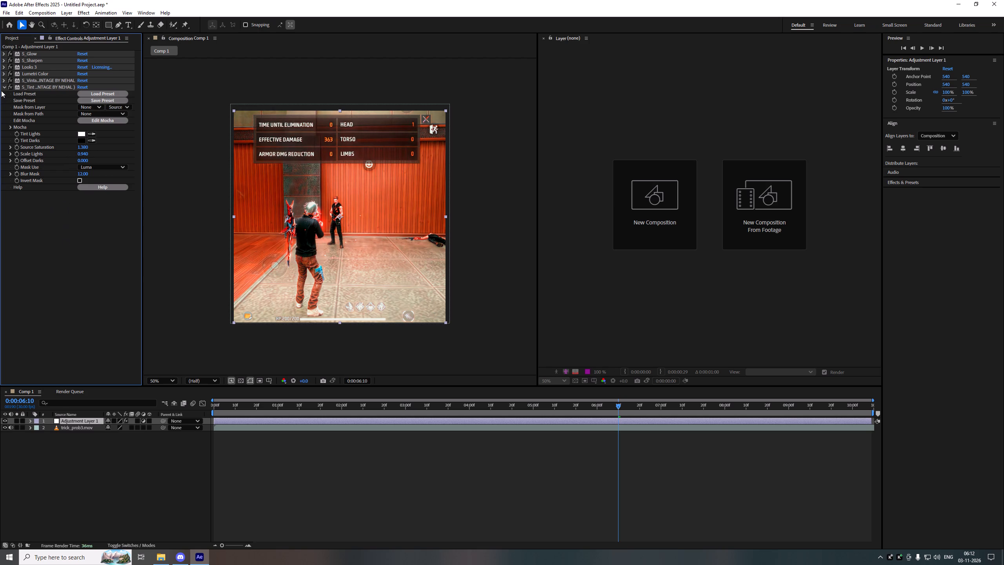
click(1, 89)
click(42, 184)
Preview Comp 1 and scrub between its start and end to check the colour grade.
key(space)
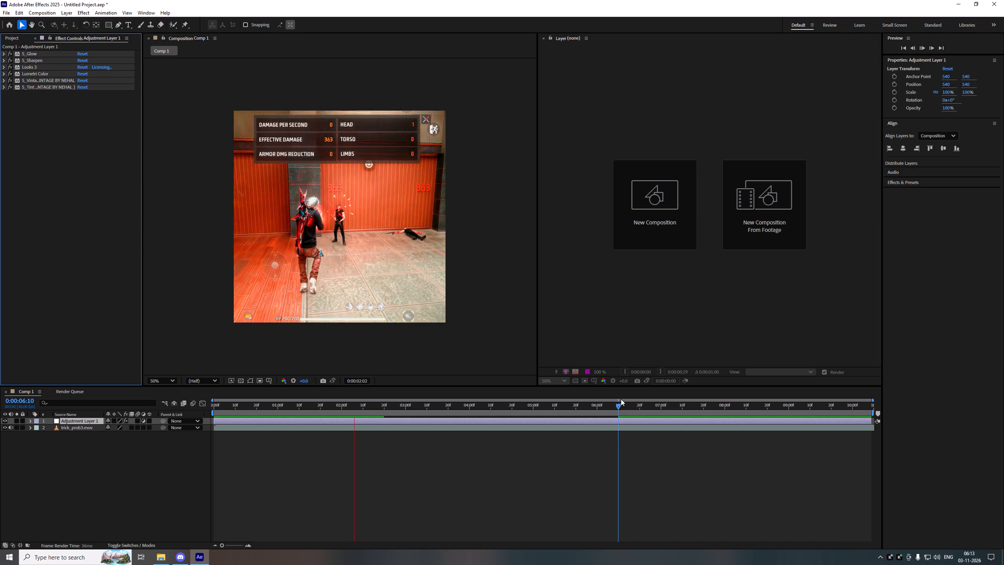
drag(620, 402, 594, 403)
drag(617, 405, 237, 358)
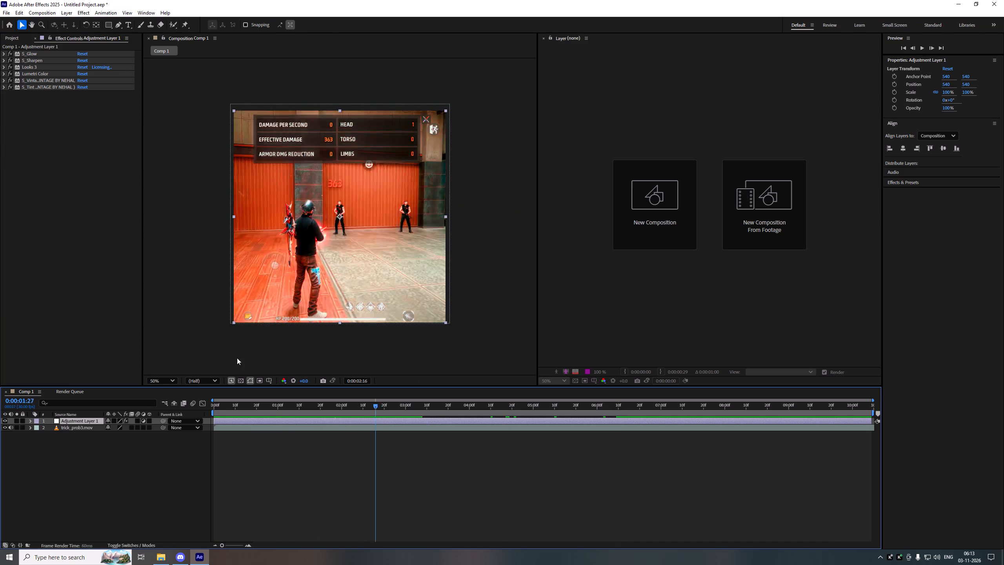
drag(237, 358, 1003, 439)
key(space)
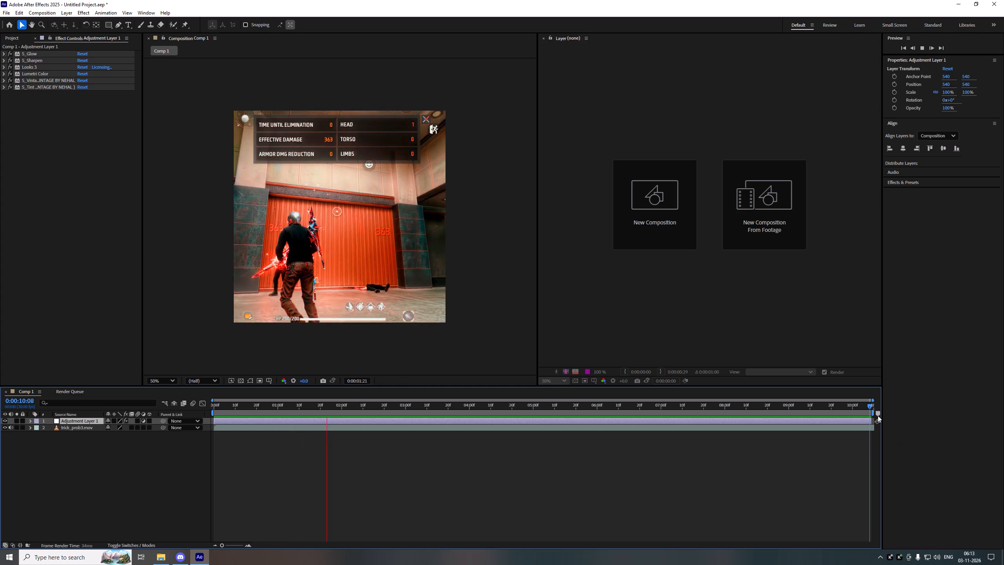
drag(870, 407, 298, 382)
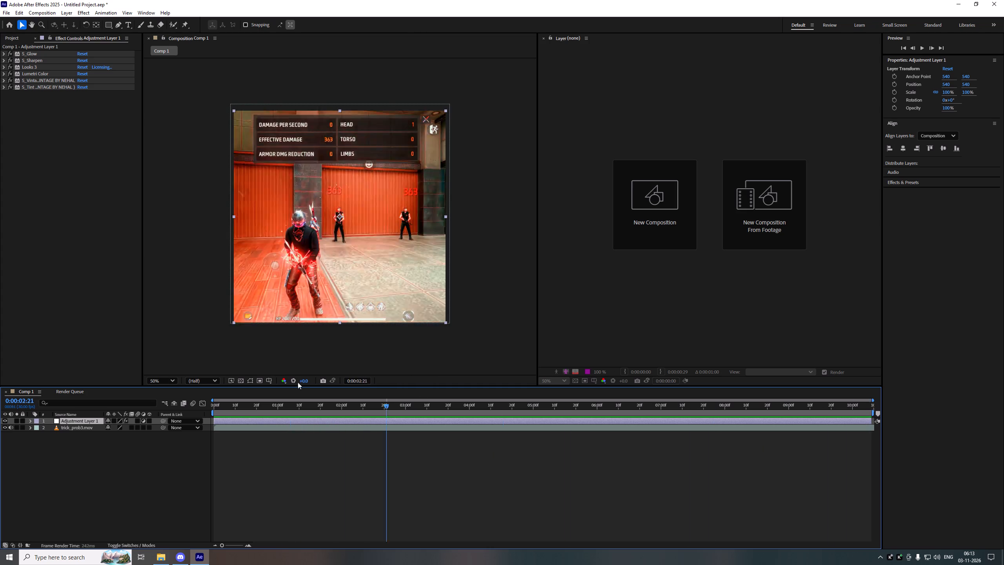
drag(298, 382, 71, 366)
key(space)
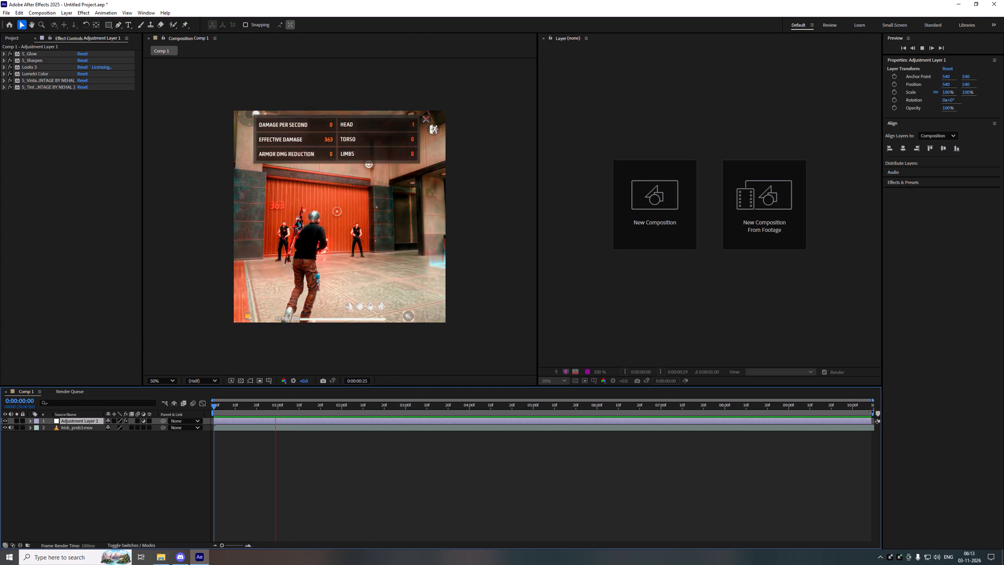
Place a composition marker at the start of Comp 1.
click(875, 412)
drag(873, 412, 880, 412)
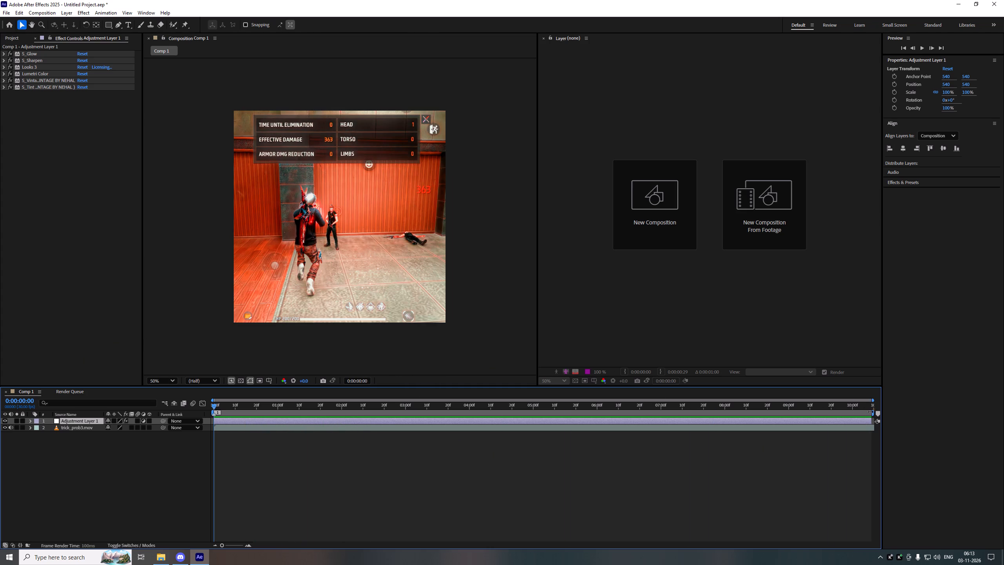
Play back the trick_prob3.mov clip and scrub to its final frames to examine where it ends.
key(space)
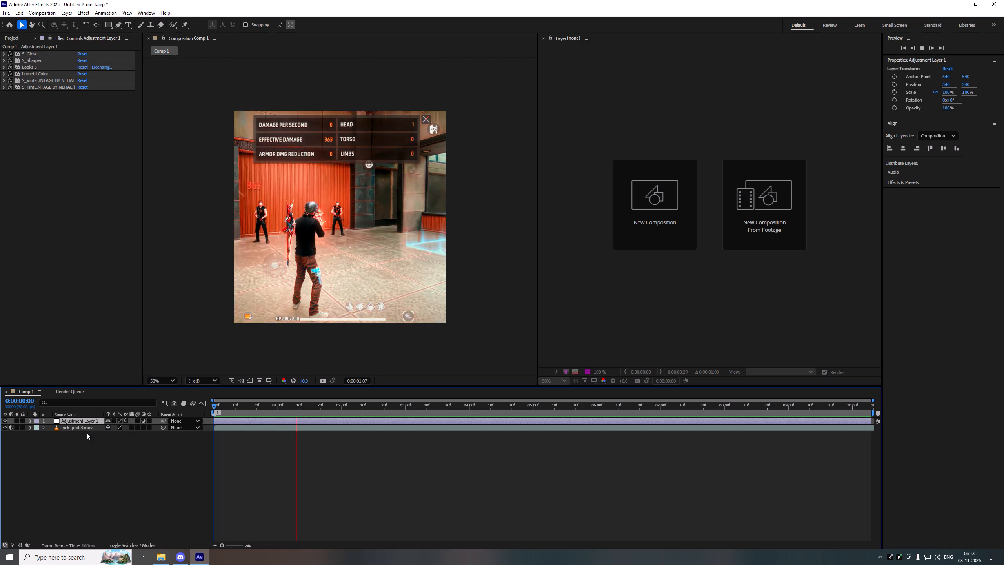
click(85, 429)
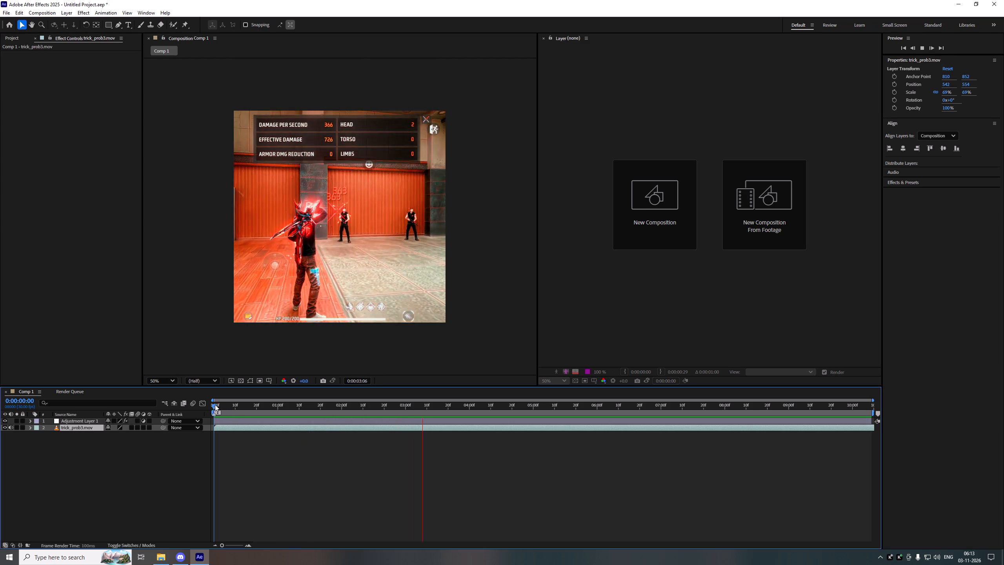
drag(214, 405, 193, 389)
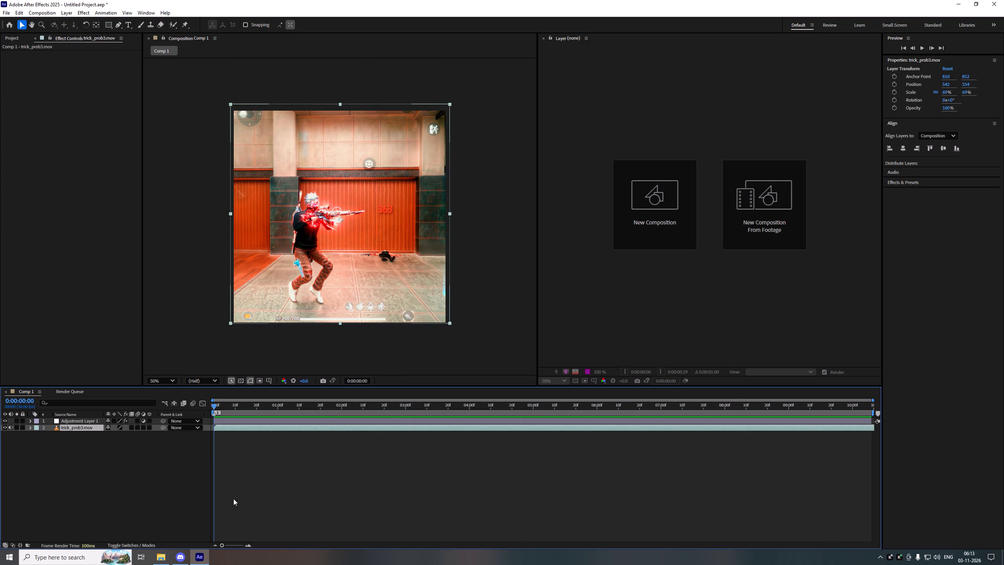
drag(222, 545, 291, 539)
drag(216, 401, 826, 454)
drag(217, 405, 898, 440)
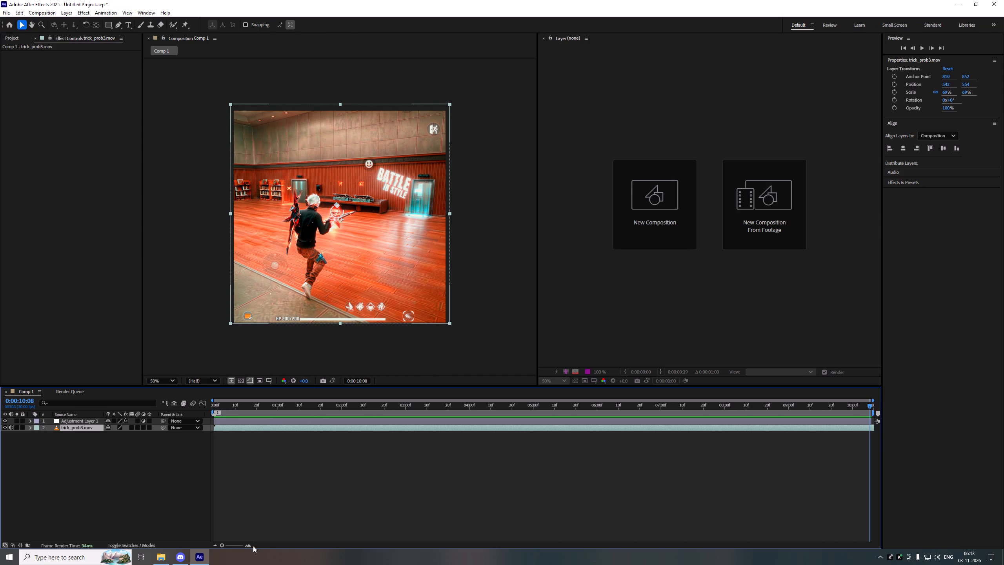
drag(224, 544, 276, 544)
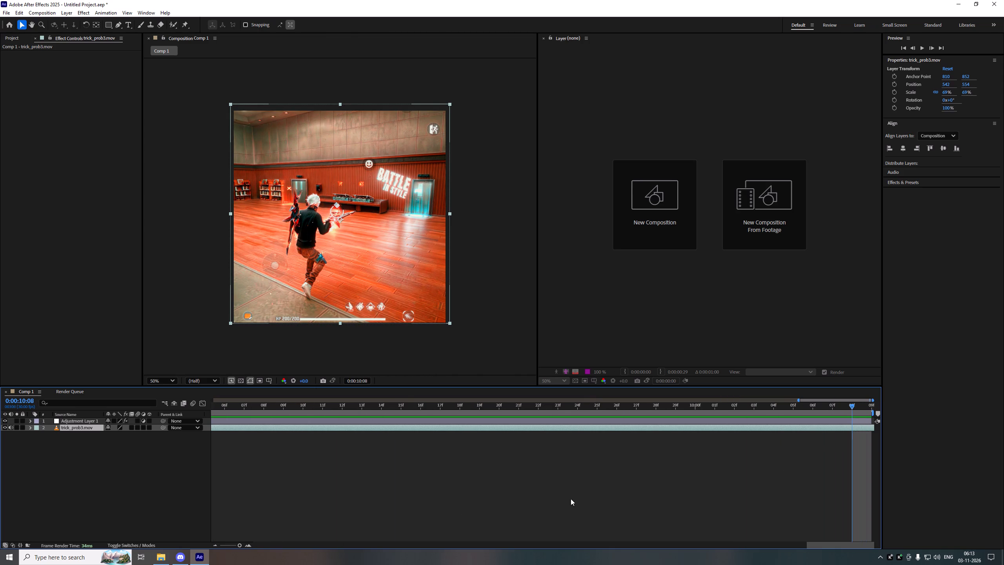
drag(852, 404, 871, 407)
drag(854, 407, 848, 417)
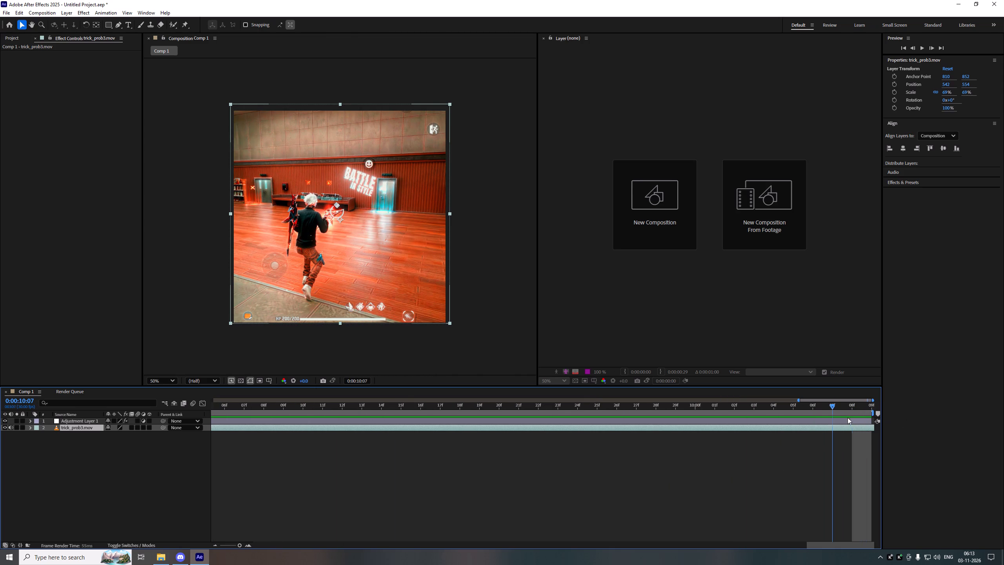
drag(848, 417, 792, 420)
drag(799, 400, 782, 400)
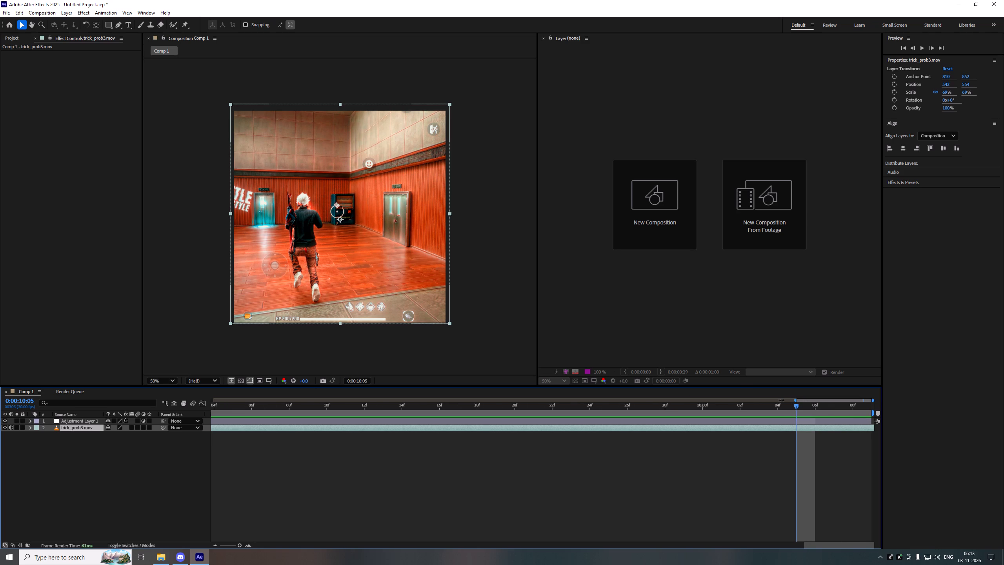
drag(782, 400, 136, 386)
key(space)
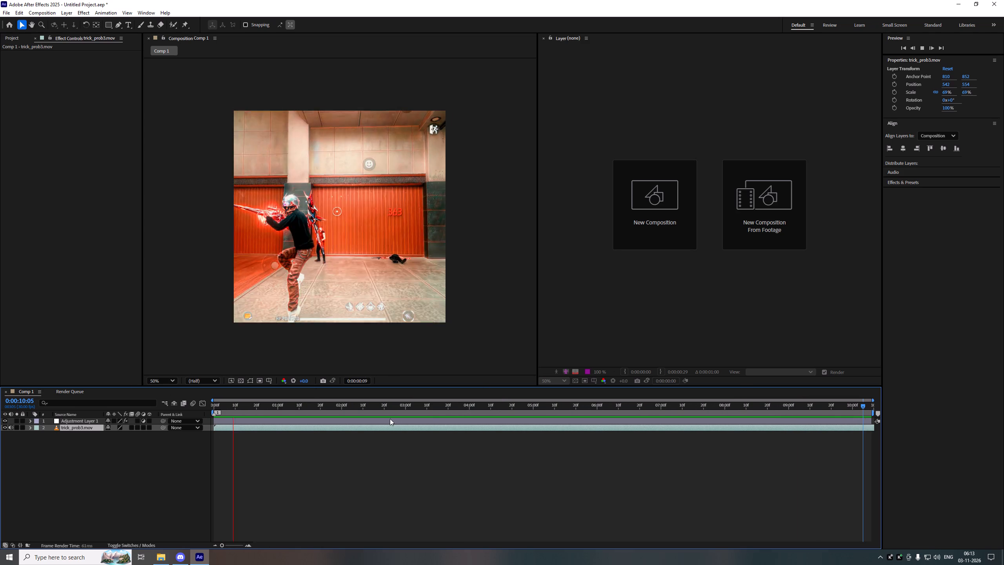
key(space)
Undo the earlier edits back to before the adjustment layer and its effects were added.
key(ctrl+z)
key(ctrl+z)
key(ctrl+z)
key(ctrl+z)
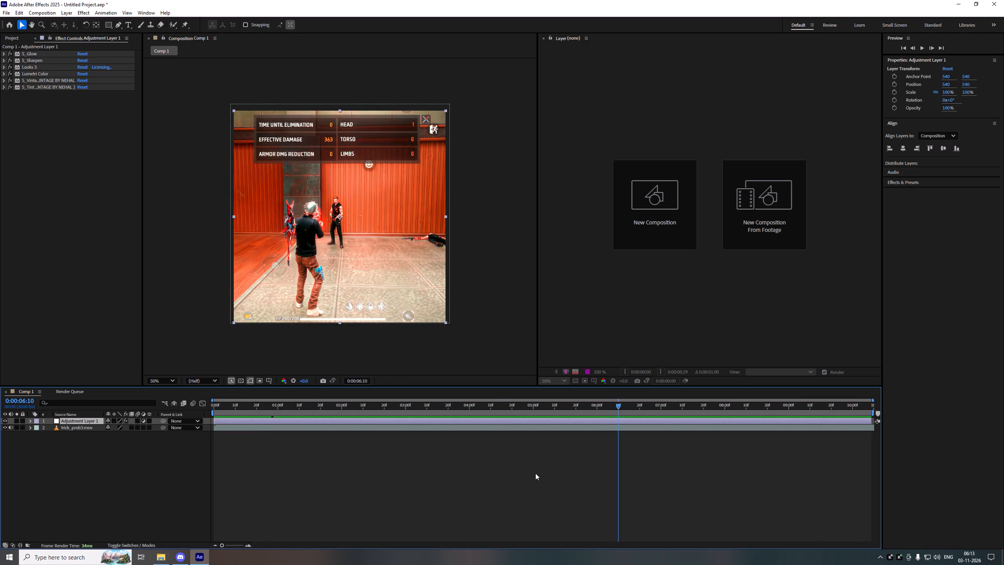
key(ctrl+z)
key(ctrl+z)
key(ctrl+z)
key(ctrl+z)
key(ctrl+z)
key(ctrl+z)
key(ctrl+z)
key(ctrl+z)
key(ctrl+z)
key(ctrl+z)
key(ctrl+z)
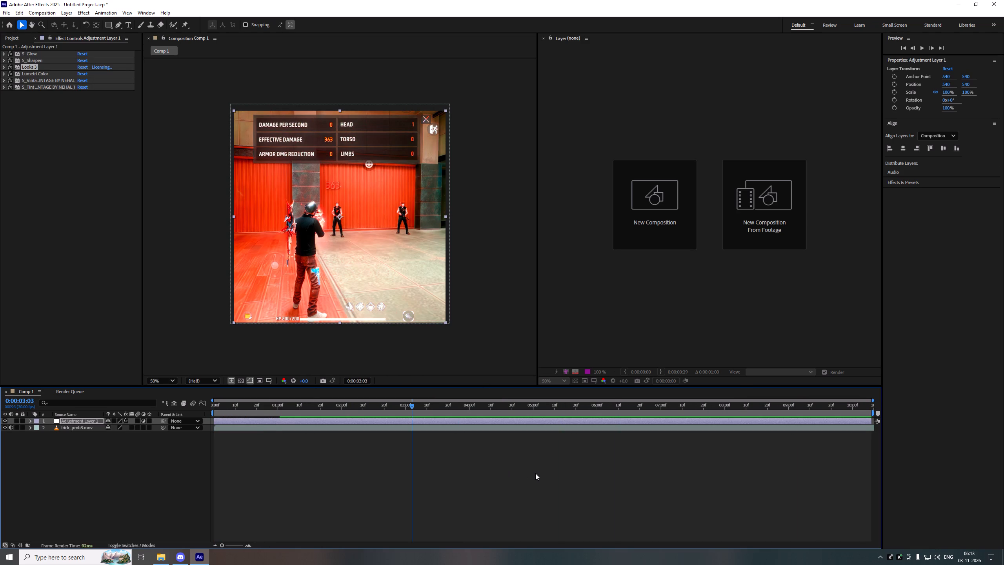
key(ctrl+z)
key(ctrl+z)
key(ctrl+z)
key(ctrl+z)
key(ctrl+z)
key(ctrl+z)
key(ctrl+z)
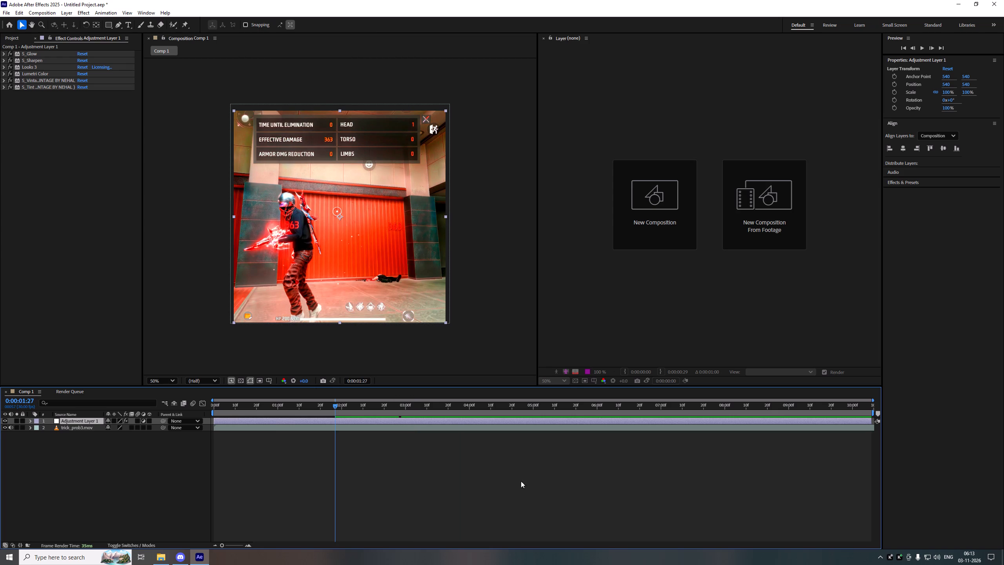
Check the end of Comp 1, and delete the trick_prob3.mov layer from the timeline.
drag(215, 403, 921, 395)
click(702, 419)
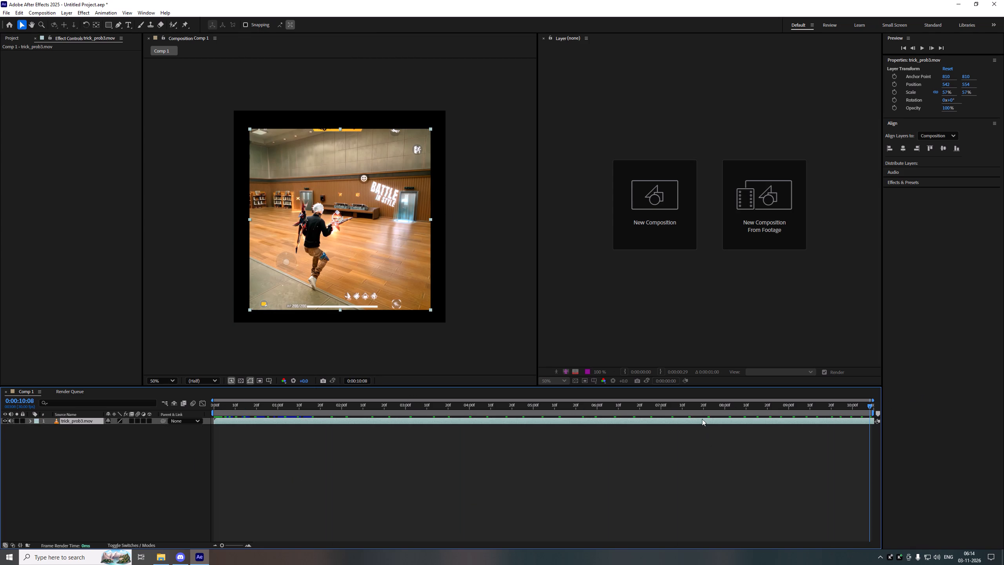
click(680, 418)
click(627, 427)
click(81, 423)
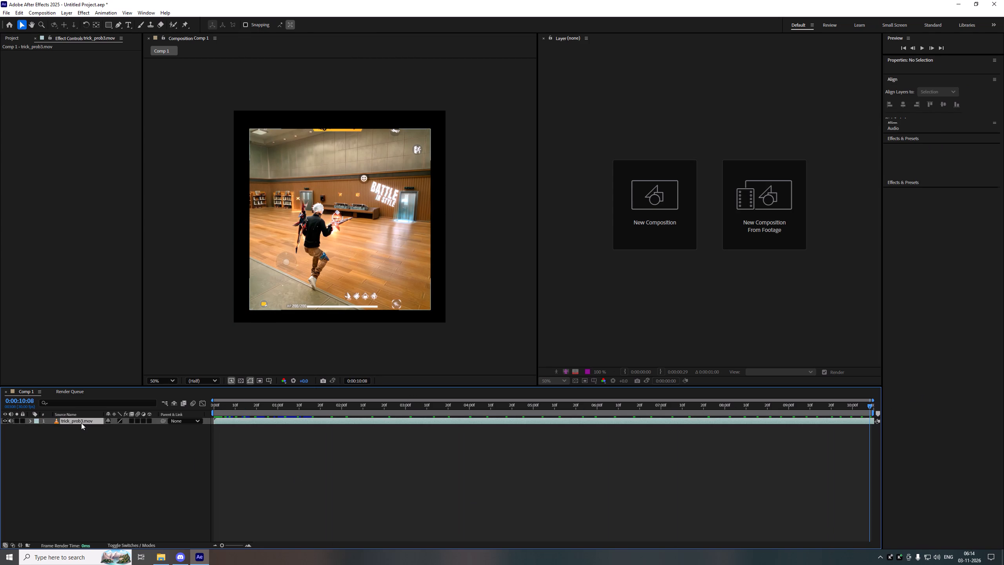
key(Delete)
Delete the trick_prob3.mov footage item from the project, keeping Comp 1.
click(19, 40)
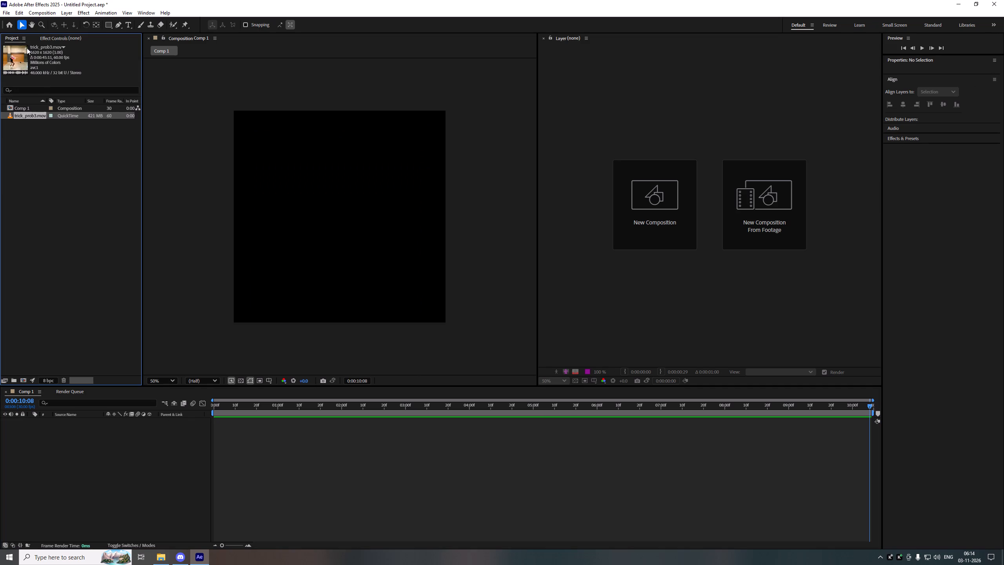
click(47, 116)
key(Delete)
click(11, 173)
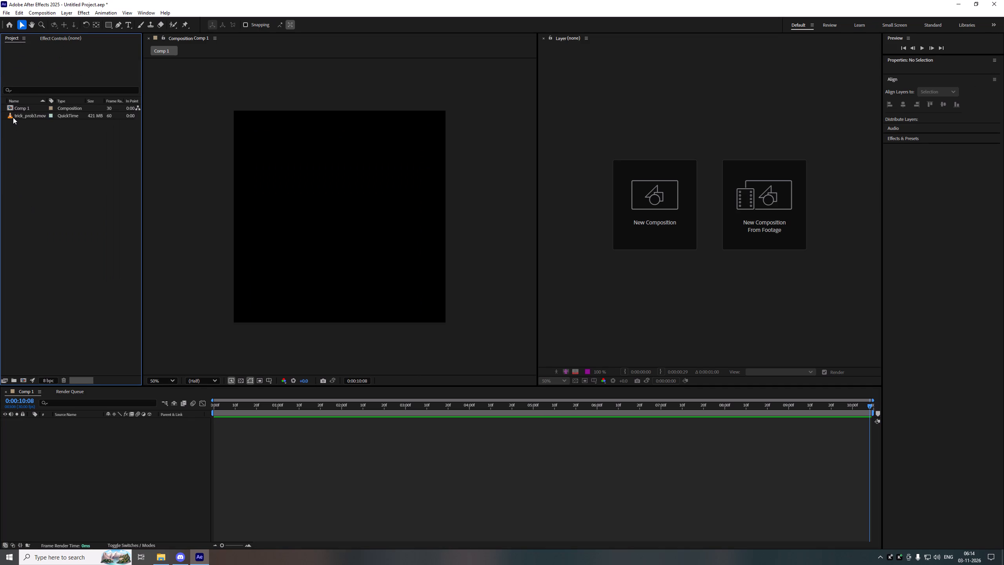
click(13, 117)
key(Delete)
Switch to File Explorer, open trick_prob3 in VLC to check its ending, and close the player.
click(166, 556)
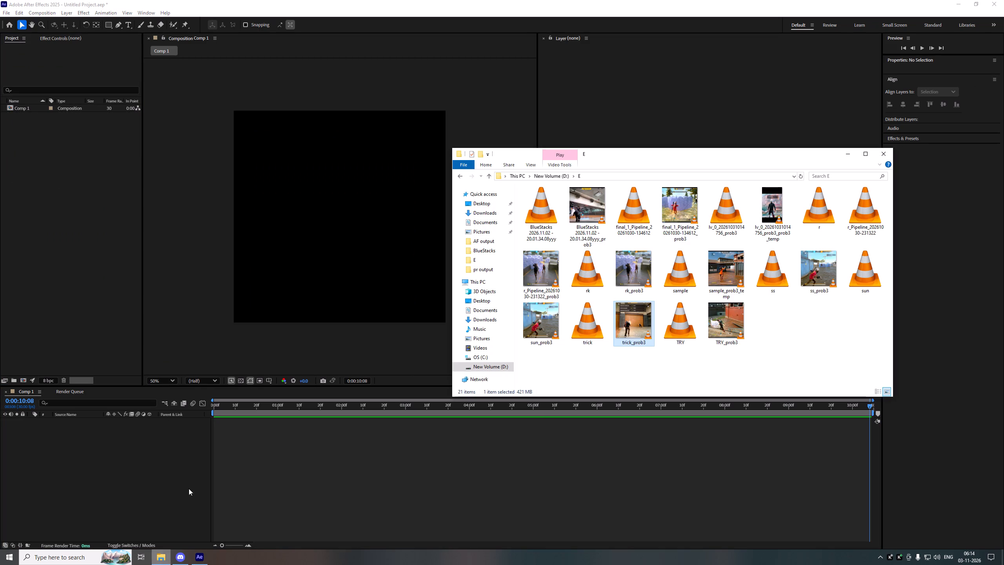
double_click(633, 318)
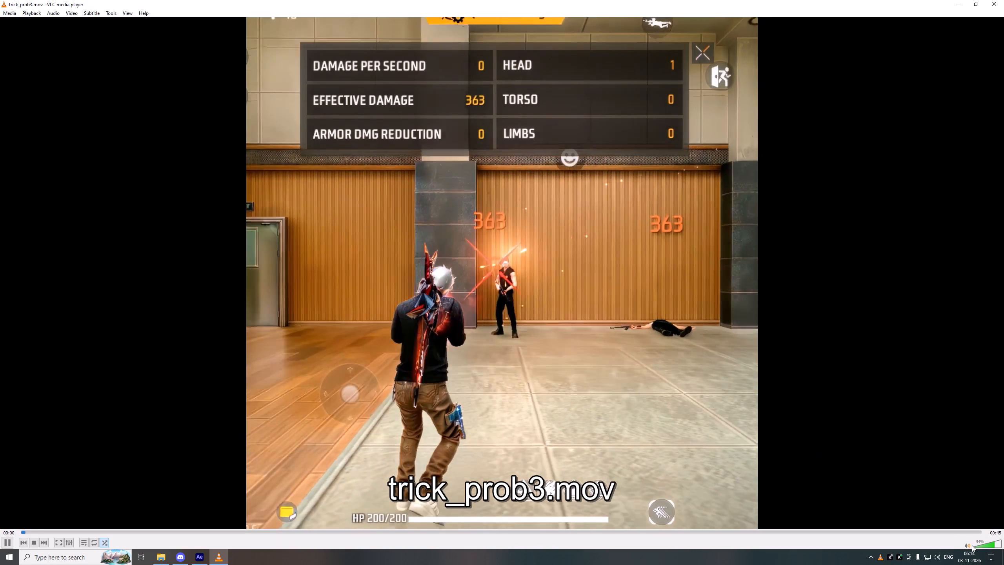
click(959, 534)
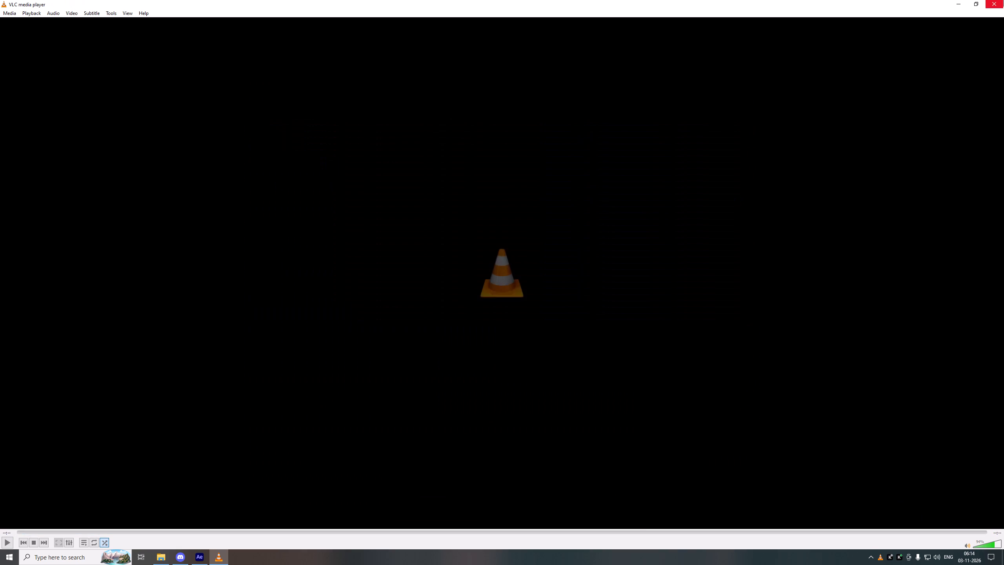
click(1003, 0)
Import the trick_prob3 video from the E folder into the After Effects project.
drag(638, 336, 118, 224)
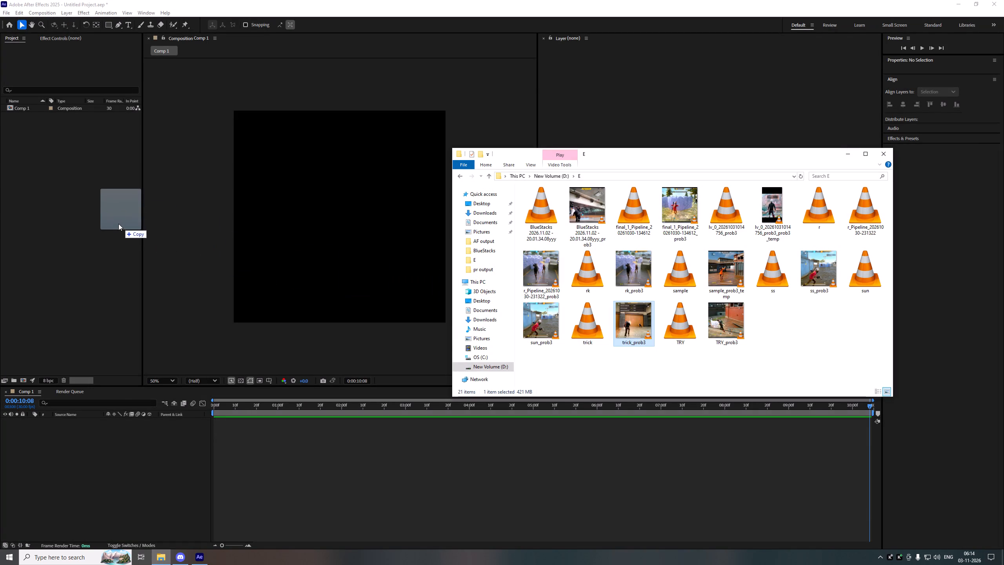
drag(118, 224, 47, 182)
click(49, 236)
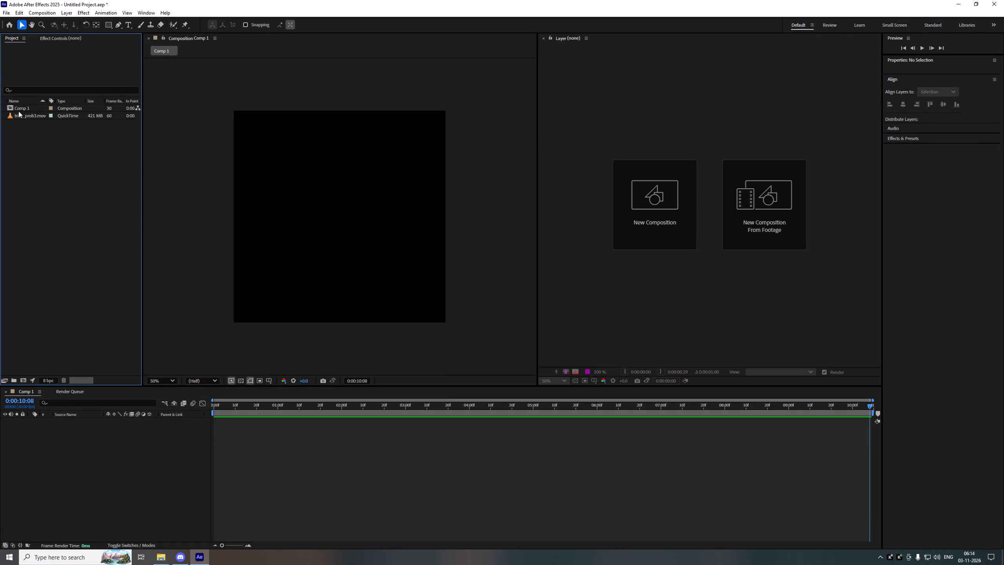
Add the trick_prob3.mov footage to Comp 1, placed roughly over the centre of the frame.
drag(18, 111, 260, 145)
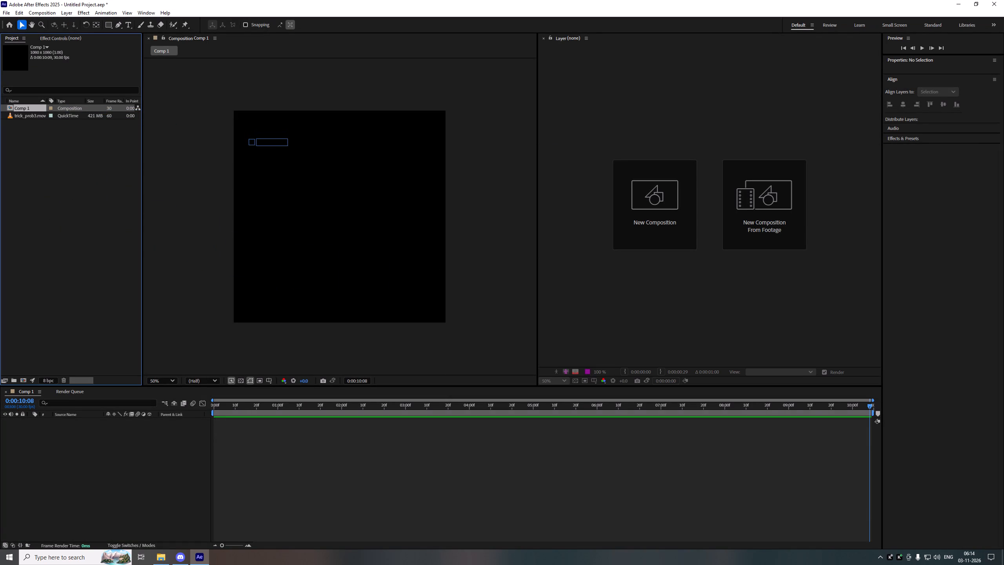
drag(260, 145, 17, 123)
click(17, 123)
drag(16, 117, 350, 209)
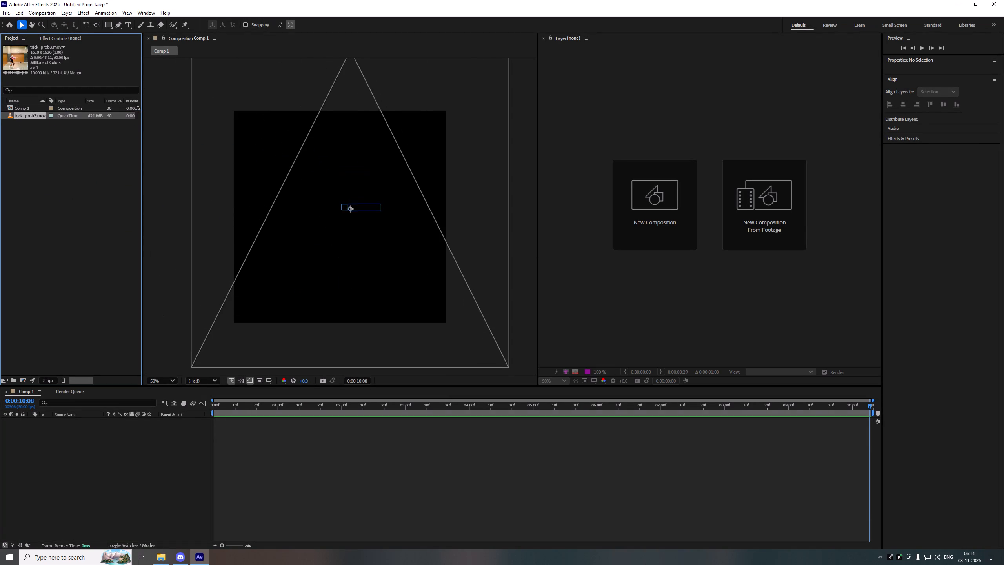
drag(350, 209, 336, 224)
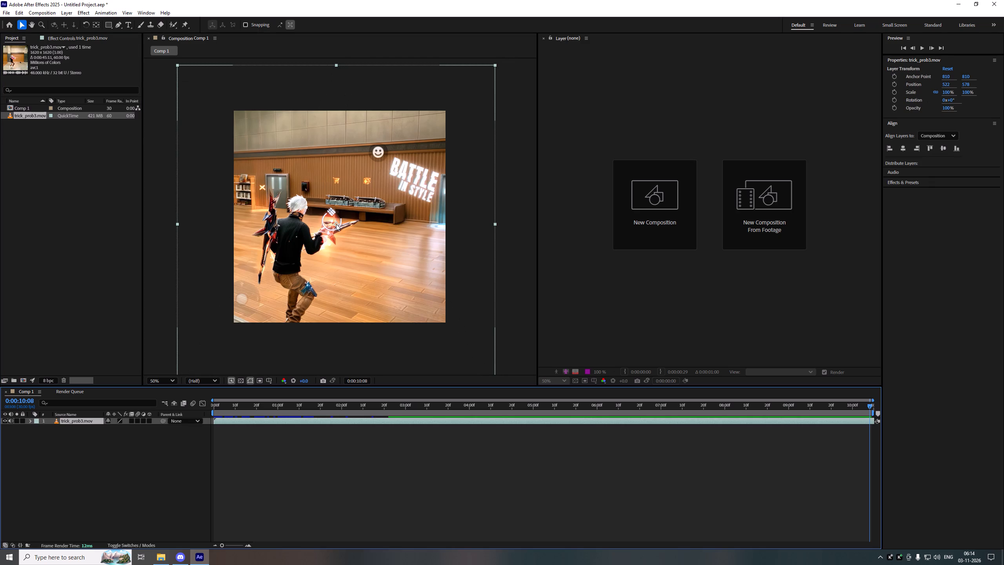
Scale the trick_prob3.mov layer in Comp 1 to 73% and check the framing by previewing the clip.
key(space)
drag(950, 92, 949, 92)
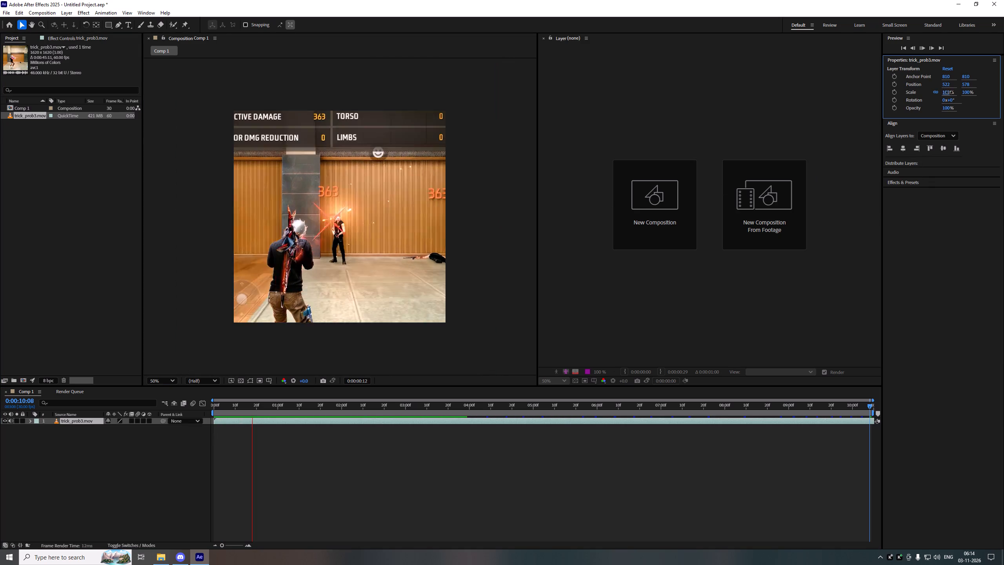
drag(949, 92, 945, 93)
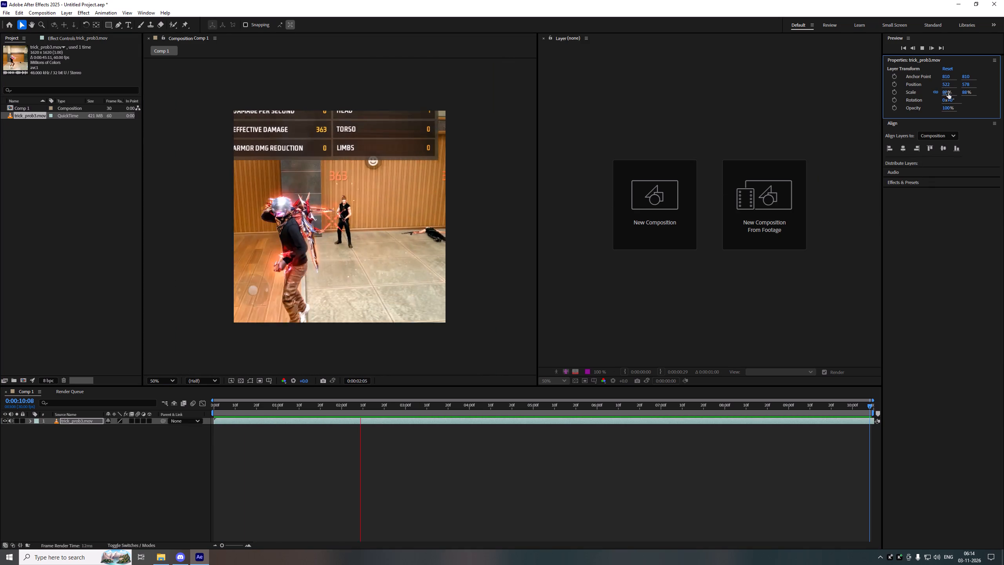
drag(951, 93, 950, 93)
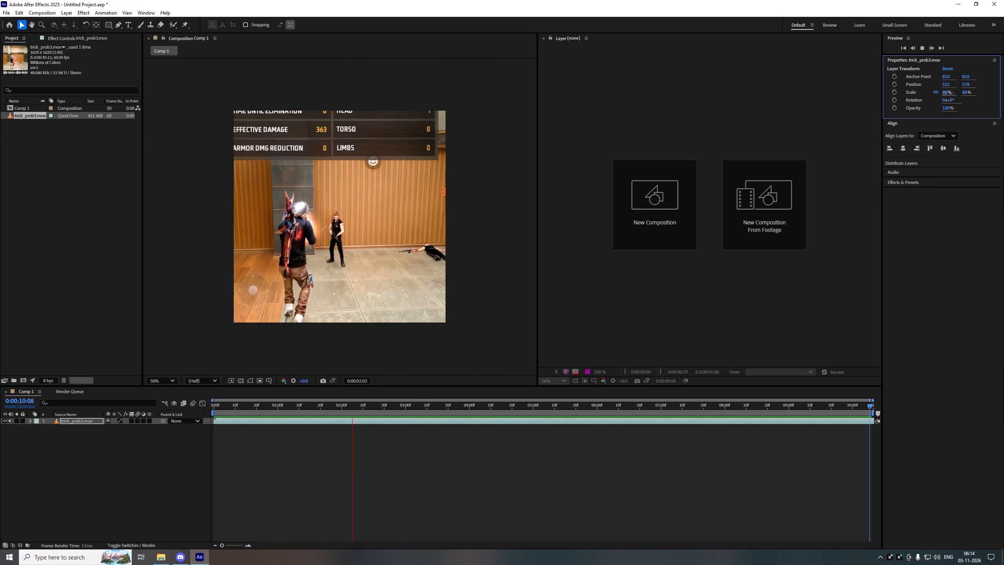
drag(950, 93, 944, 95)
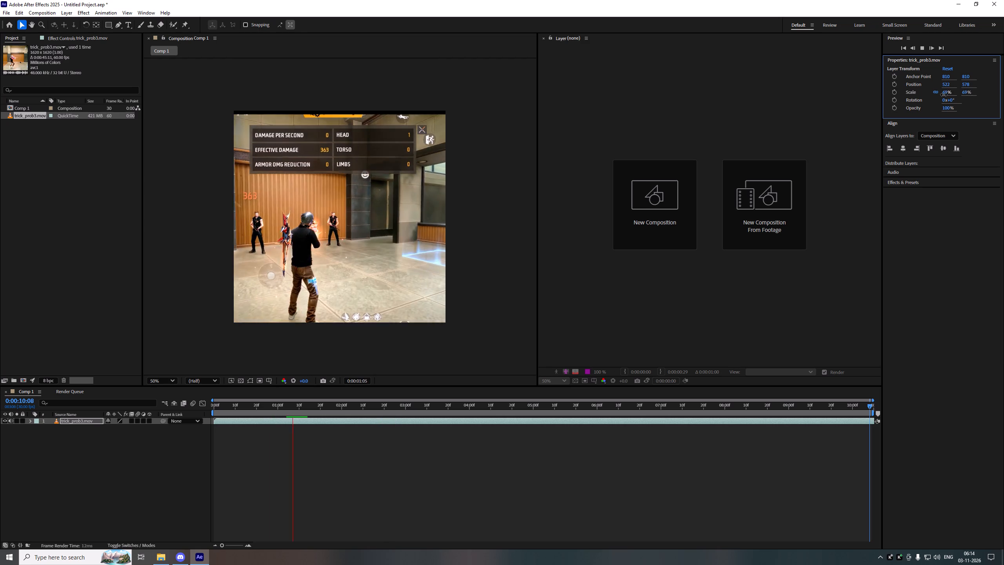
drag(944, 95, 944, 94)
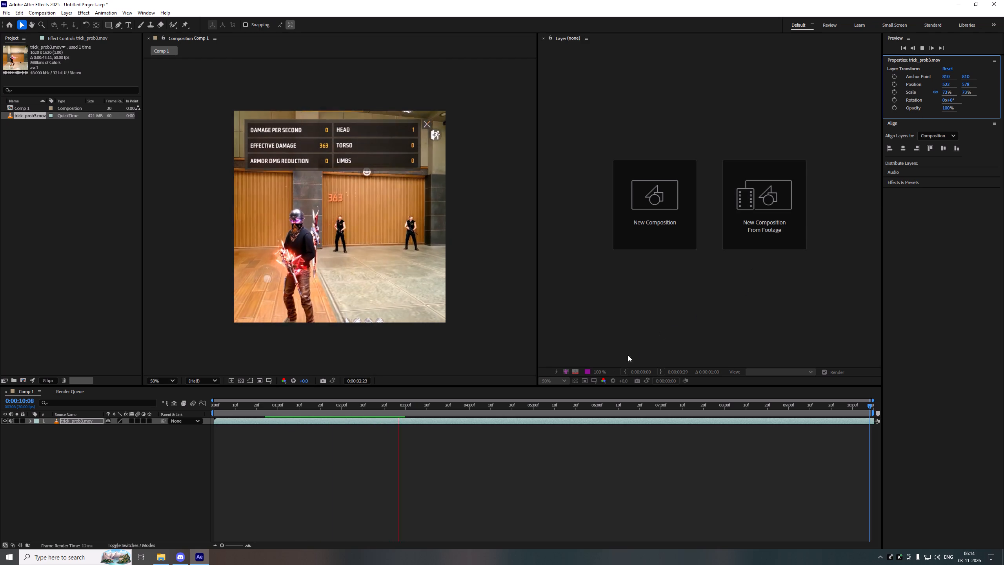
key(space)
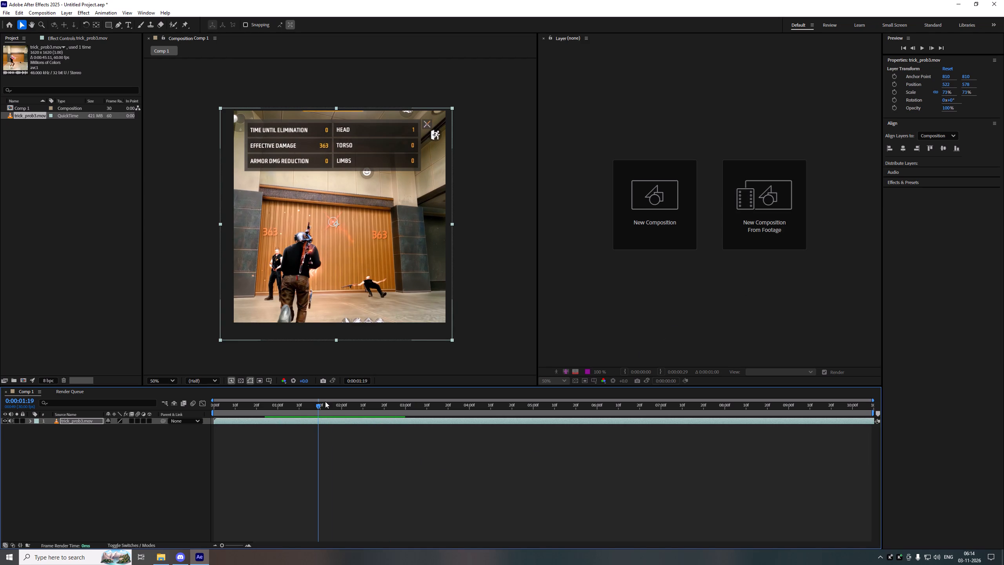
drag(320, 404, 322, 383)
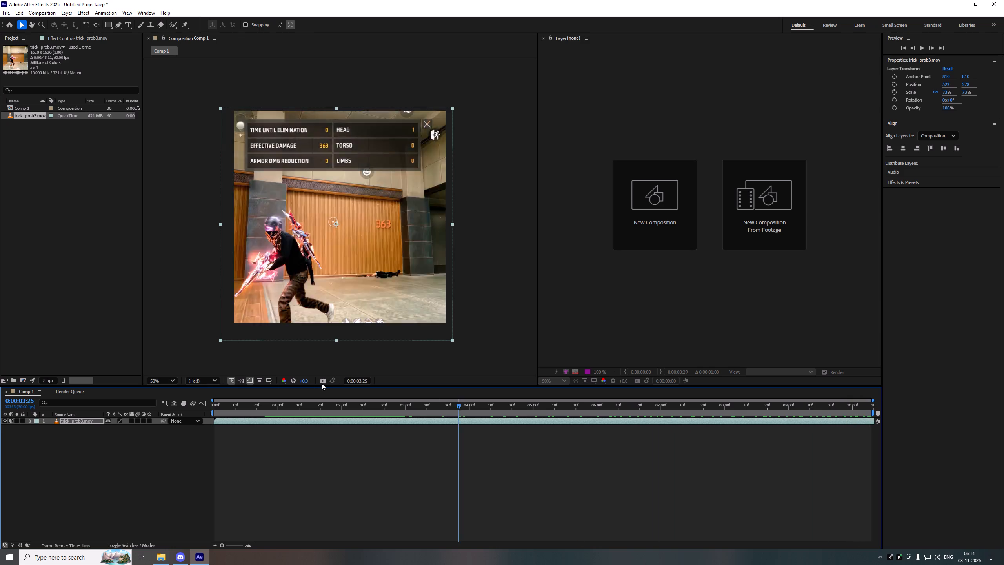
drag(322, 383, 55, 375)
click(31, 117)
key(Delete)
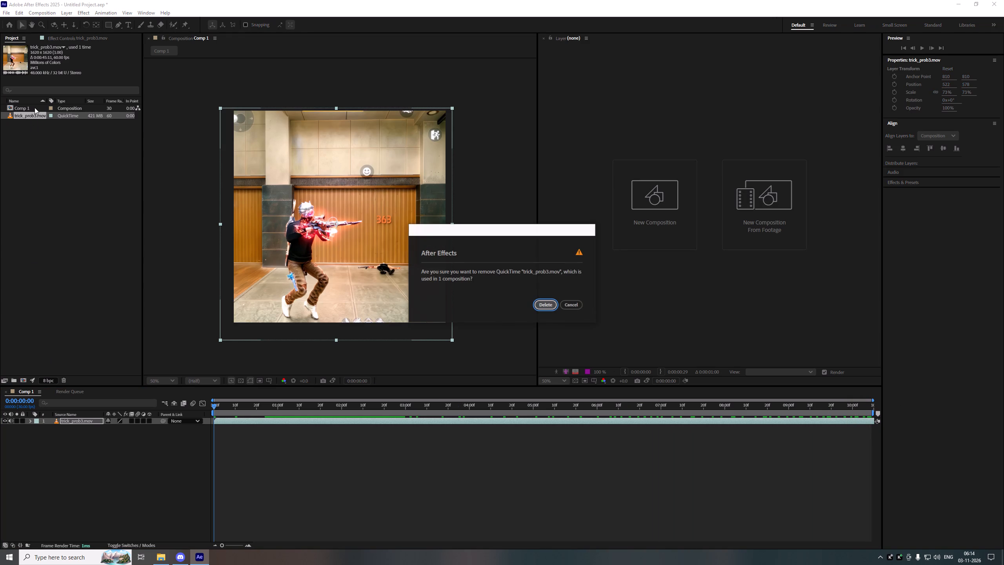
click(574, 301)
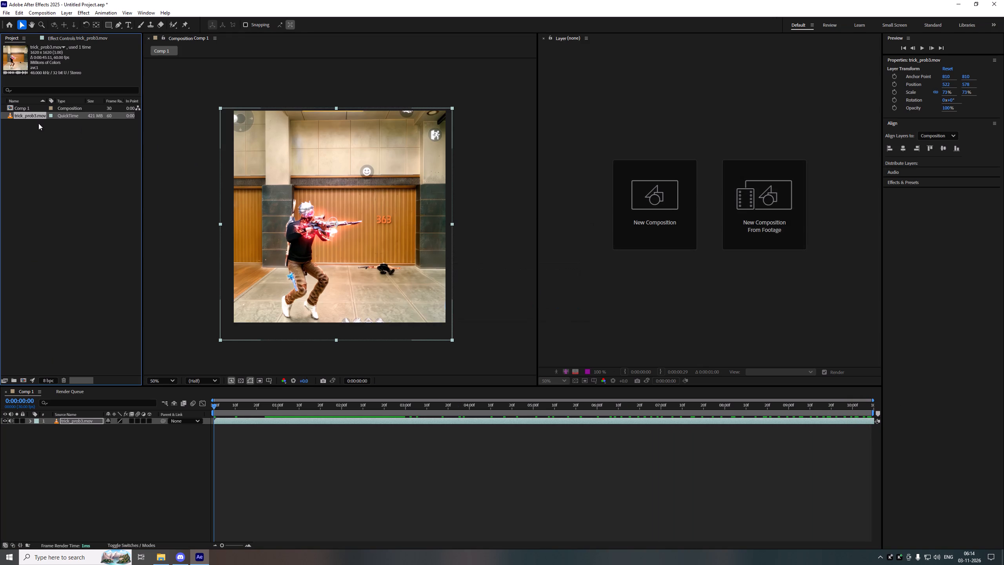
Delete the Comp 1 composition from the project, keeping the trick_prob3.mov footage.
click(15, 105)
key(Delete)
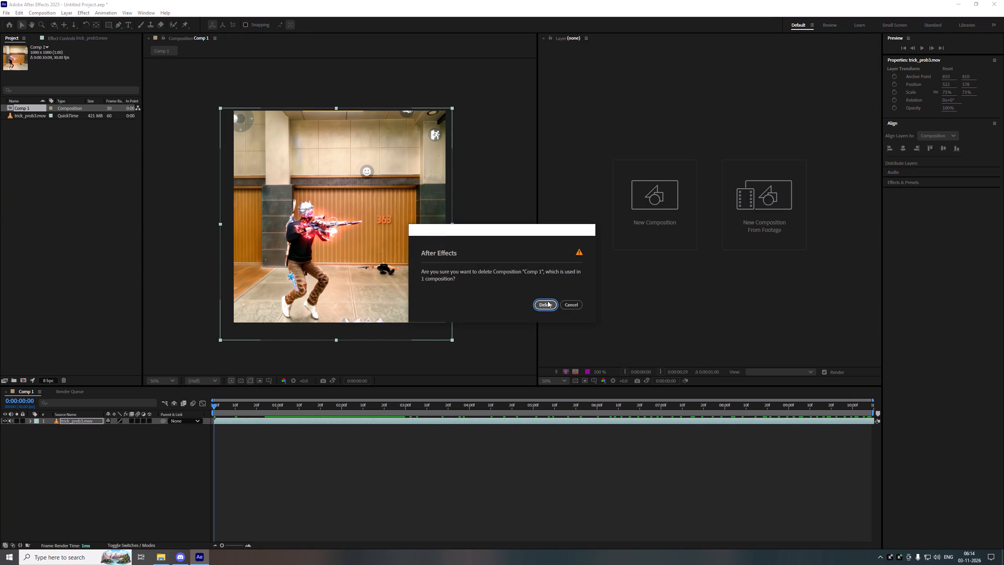
click(544, 304)
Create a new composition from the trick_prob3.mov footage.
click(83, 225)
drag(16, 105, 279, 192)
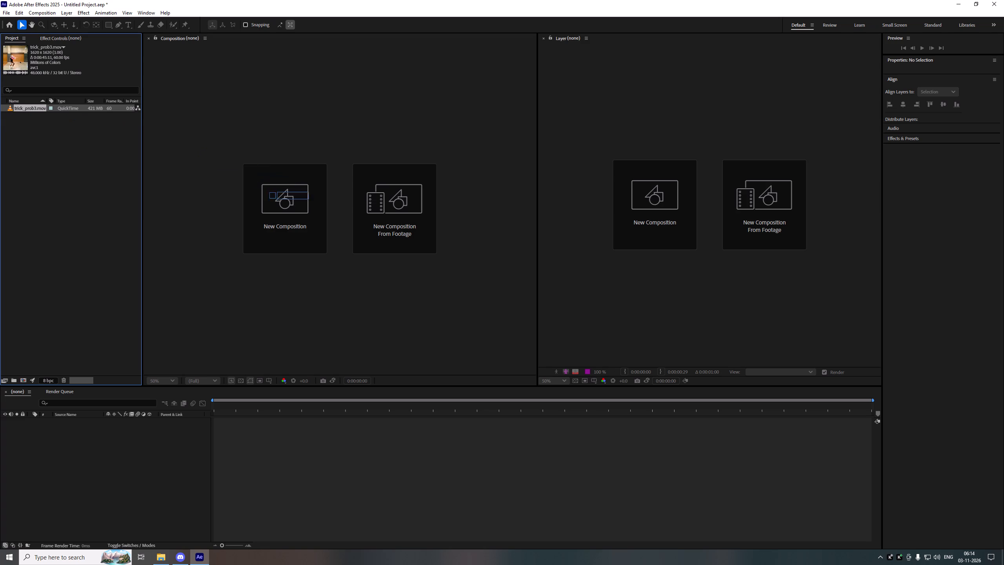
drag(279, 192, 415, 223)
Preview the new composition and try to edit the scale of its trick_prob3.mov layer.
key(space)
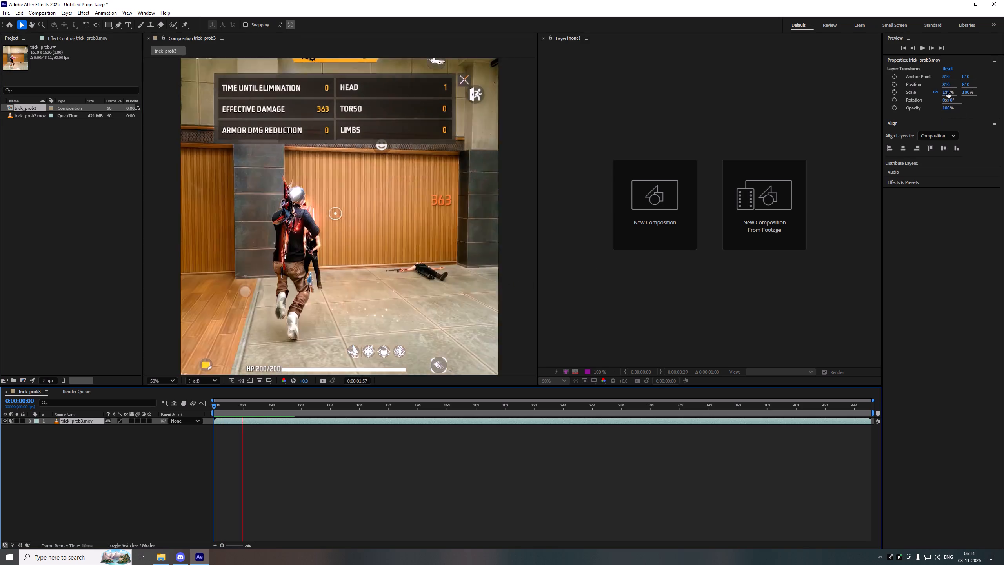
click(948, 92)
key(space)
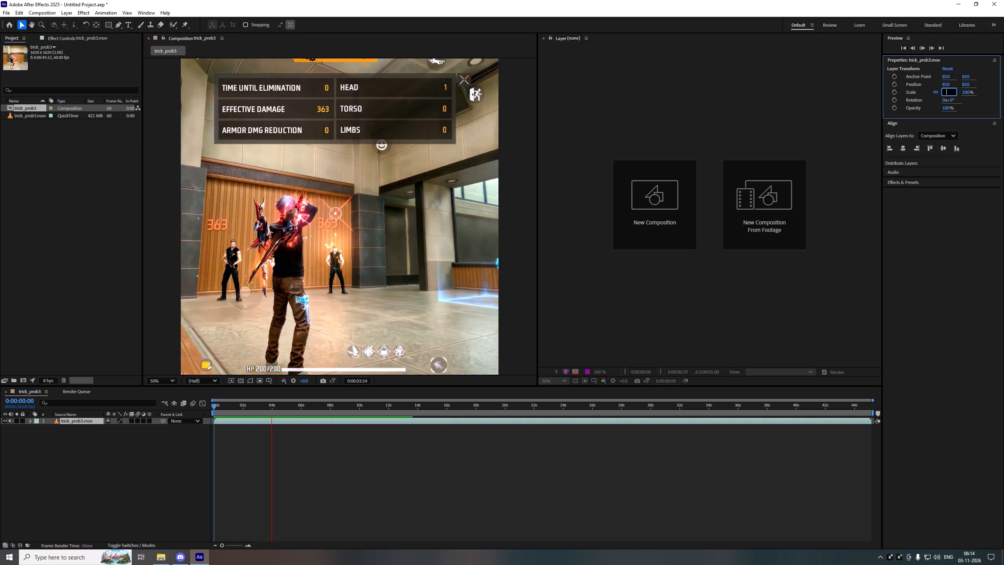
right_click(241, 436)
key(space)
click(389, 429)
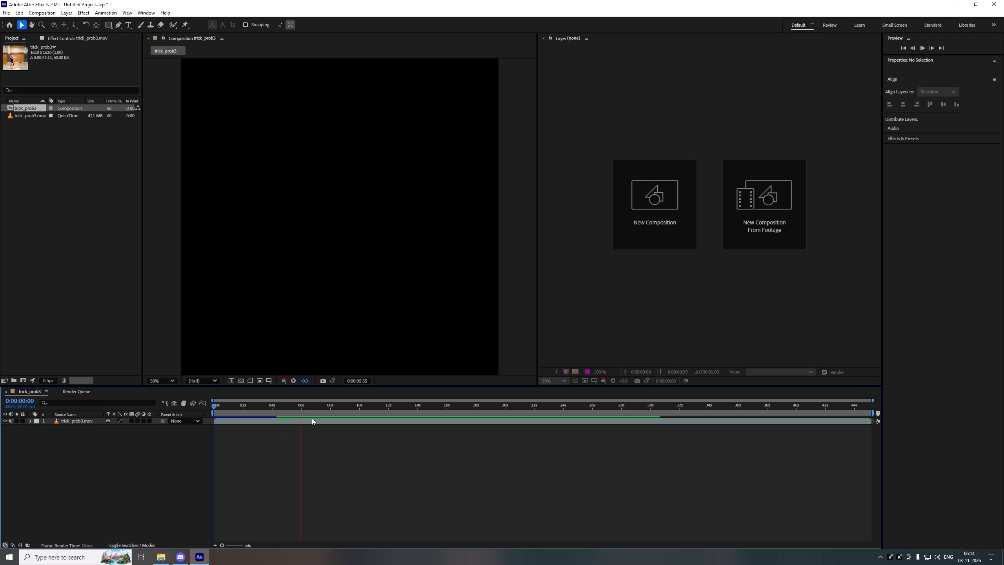
Examine the trick_prob3 composition by scrubbing and playing it near the end and around the opening seconds.
drag(218, 403, 786, 401)
key(space)
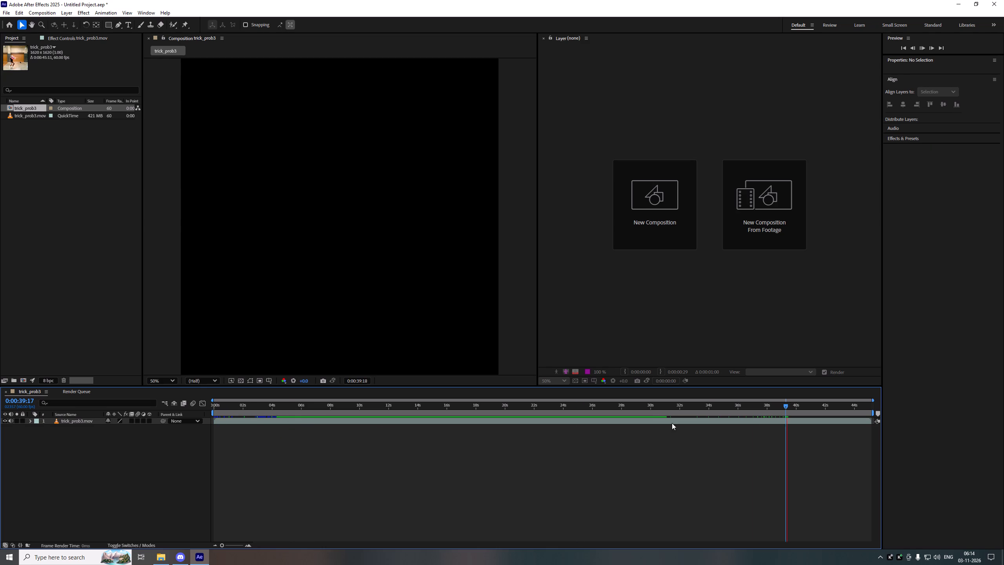
click(679, 428)
click(678, 425)
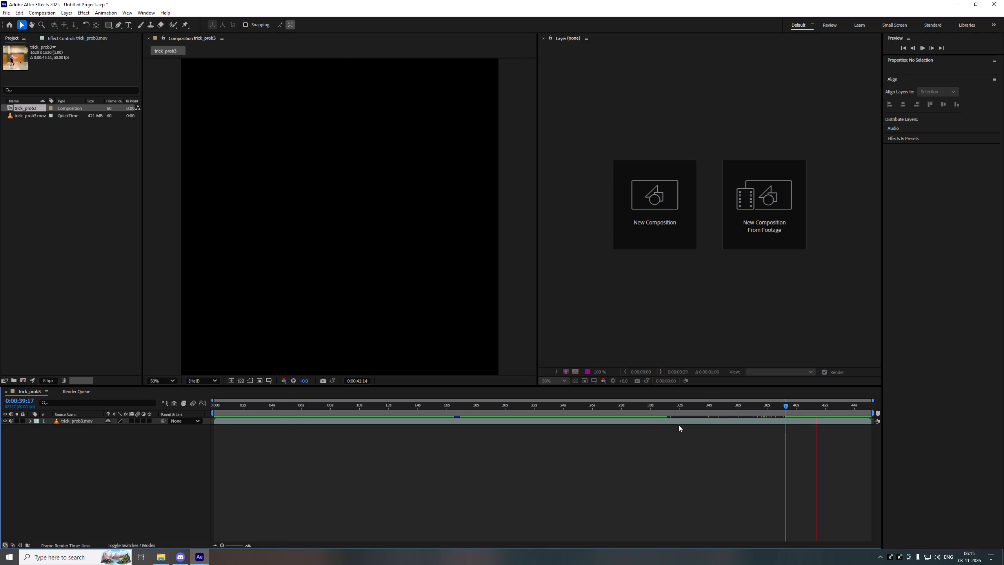
click(622, 454)
drag(785, 405, 650, 401)
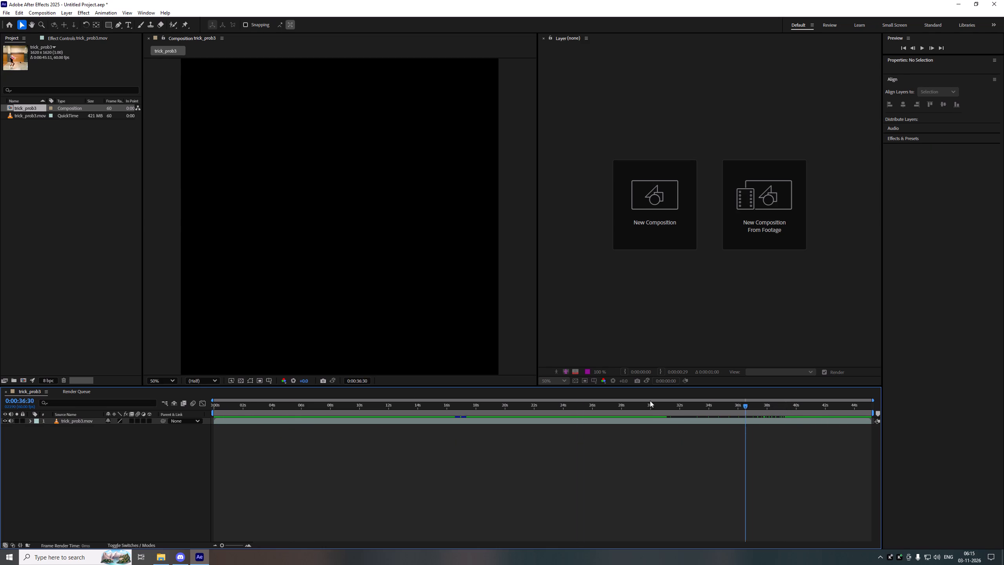
drag(650, 401, 162, 383)
double_click(235, 417)
key(space)
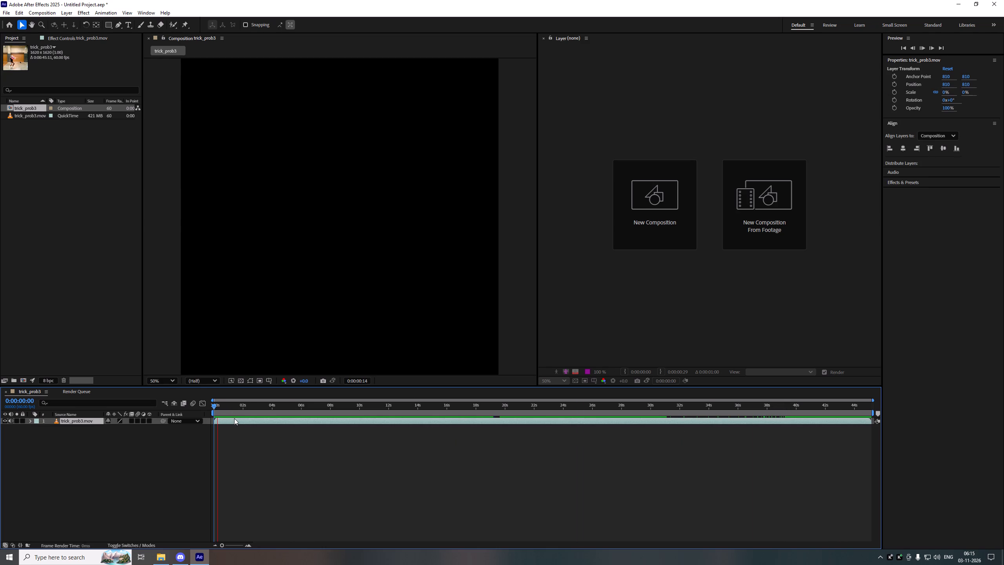
key(space)
click(229, 424)
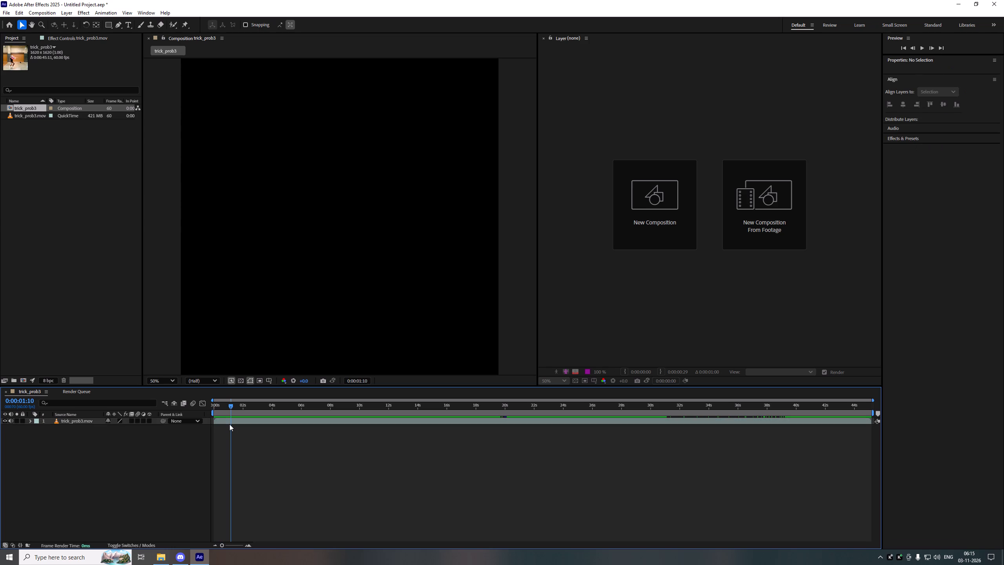
click(233, 421)
key(space)
Empty the project by deleting the trick_prob3.mov layer, its footage item and the trick_prob3 composition.
click(233, 421)
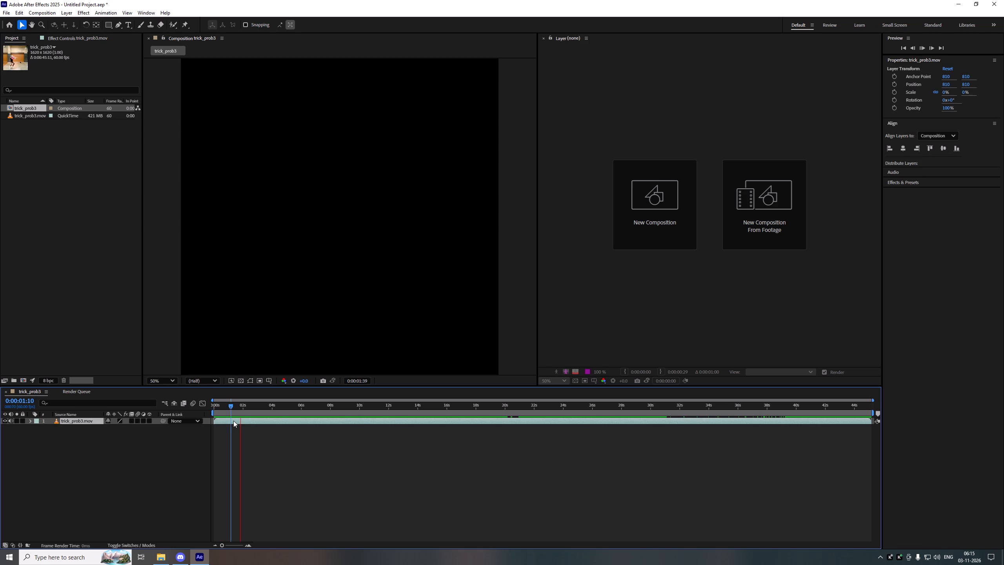
key(Delete)
click(87, 123)
click(83, 113)
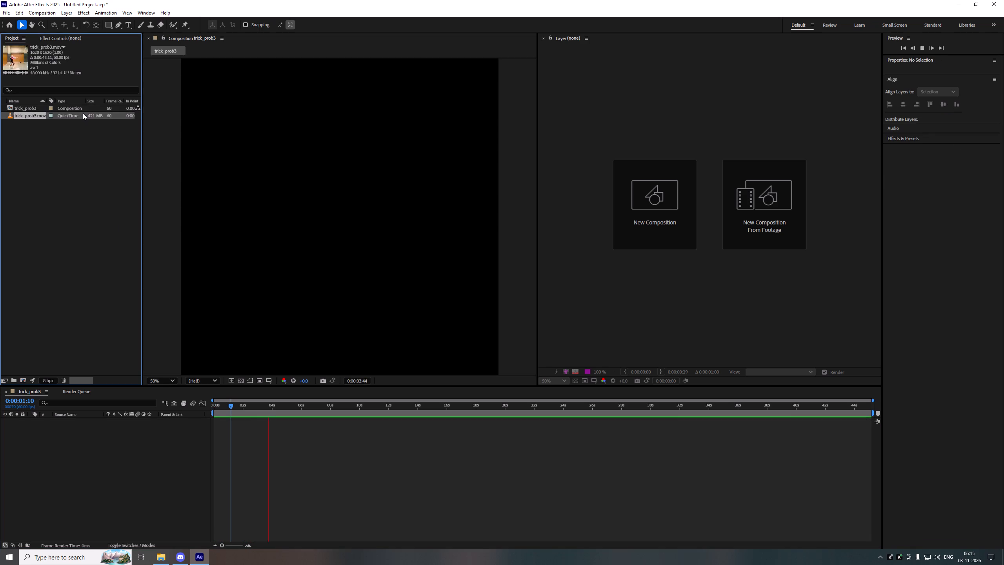
key(Delete)
click(81, 102)
click(78, 107)
key(Delete)
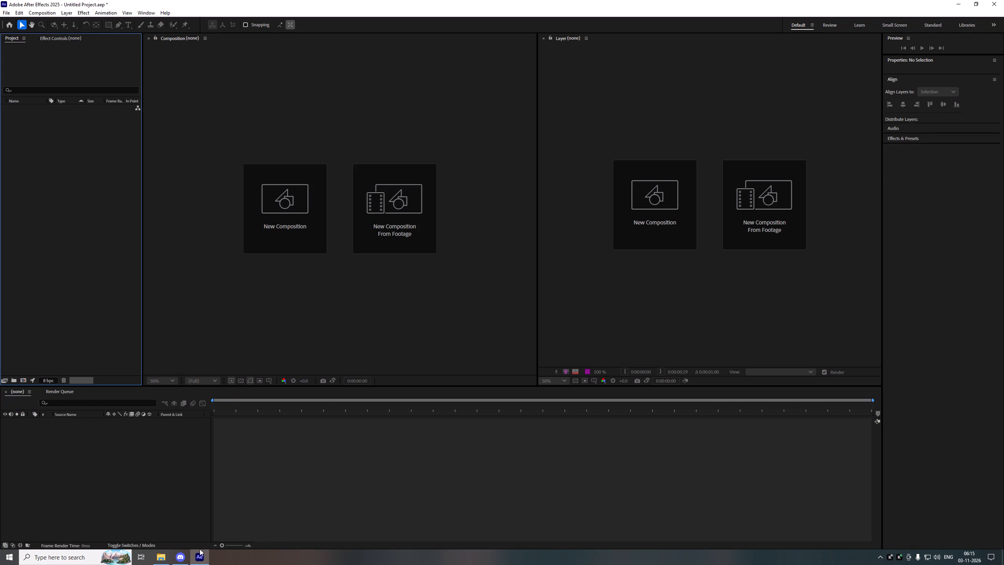
Switch to File Explorer and import the trick_prob3 video from the E folder into the After Effects project.
click(161, 556)
drag(632, 336, 253, 265)
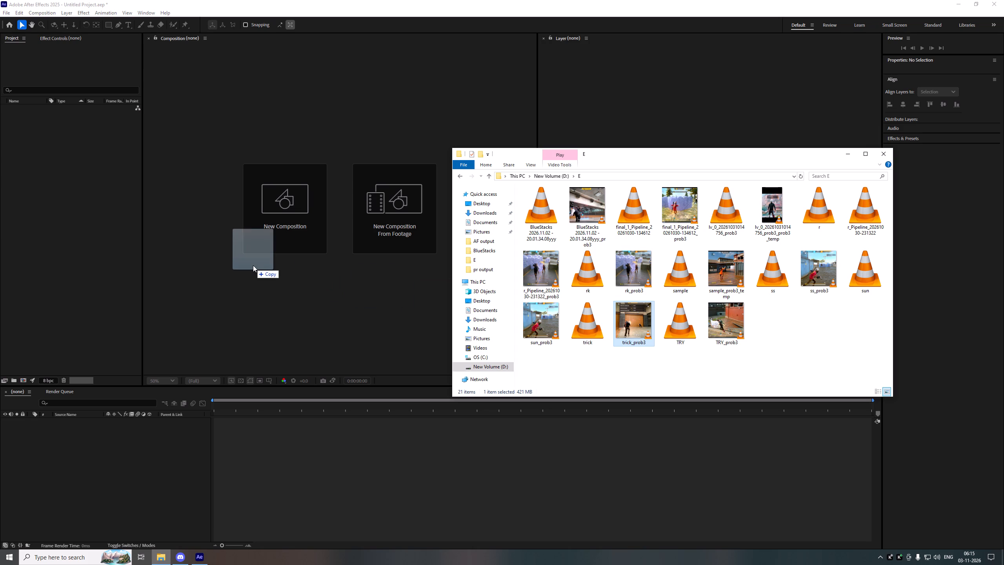
drag(253, 265, 124, 210)
click(92, 248)
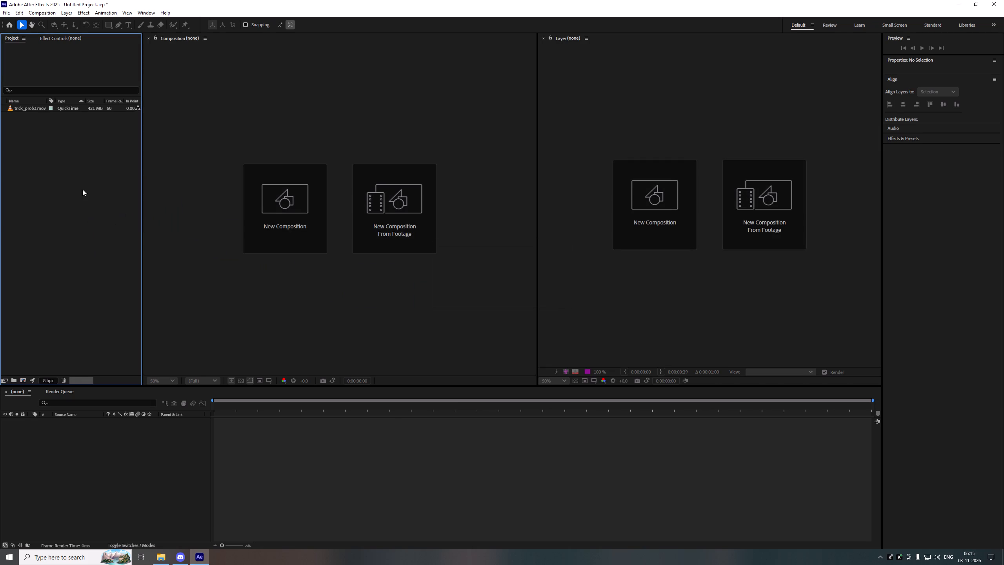
Create a new composition from the trick_prob3.mov footage and preview its opening.
drag(41, 106, 403, 224)
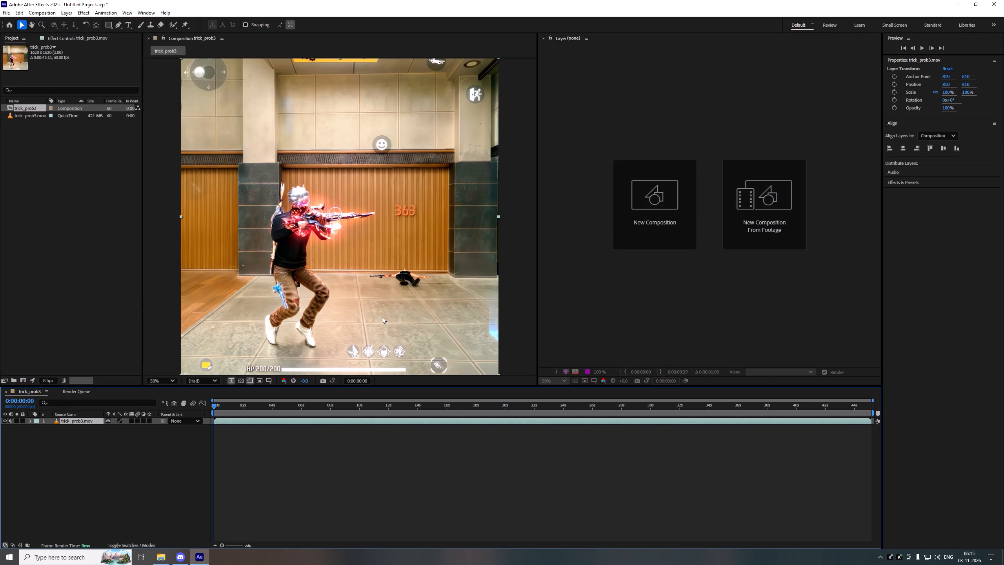
key(space)
click(269, 442)
key(space)
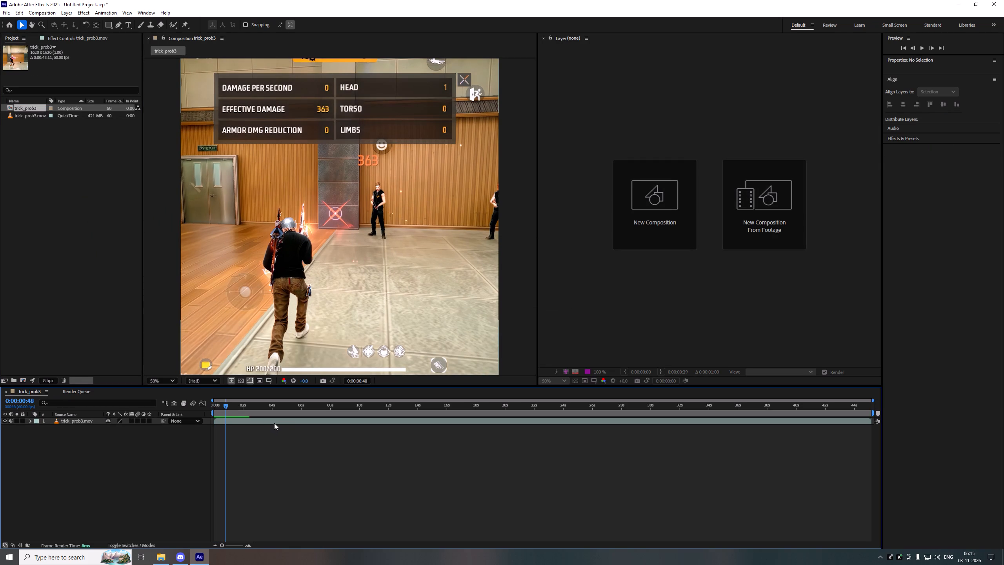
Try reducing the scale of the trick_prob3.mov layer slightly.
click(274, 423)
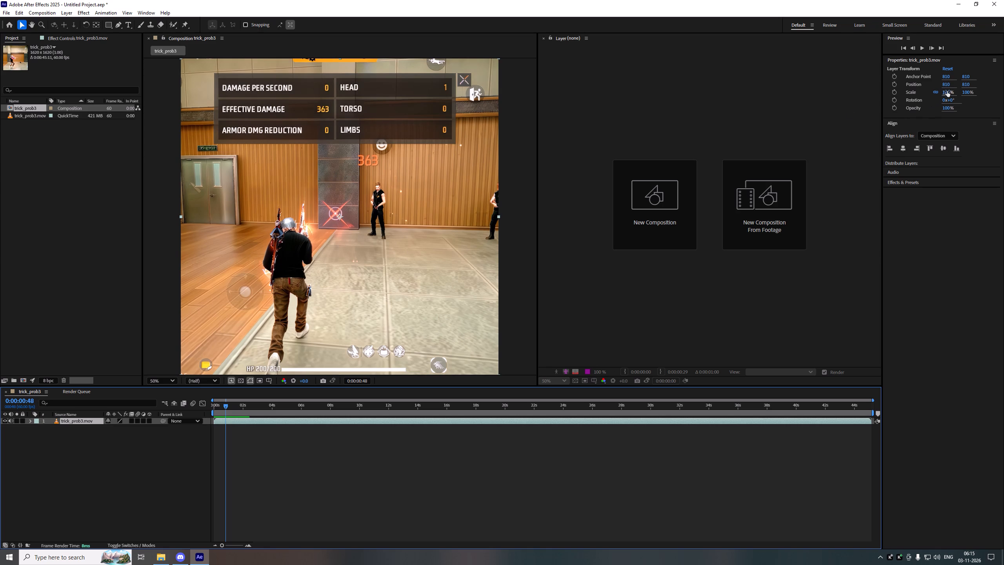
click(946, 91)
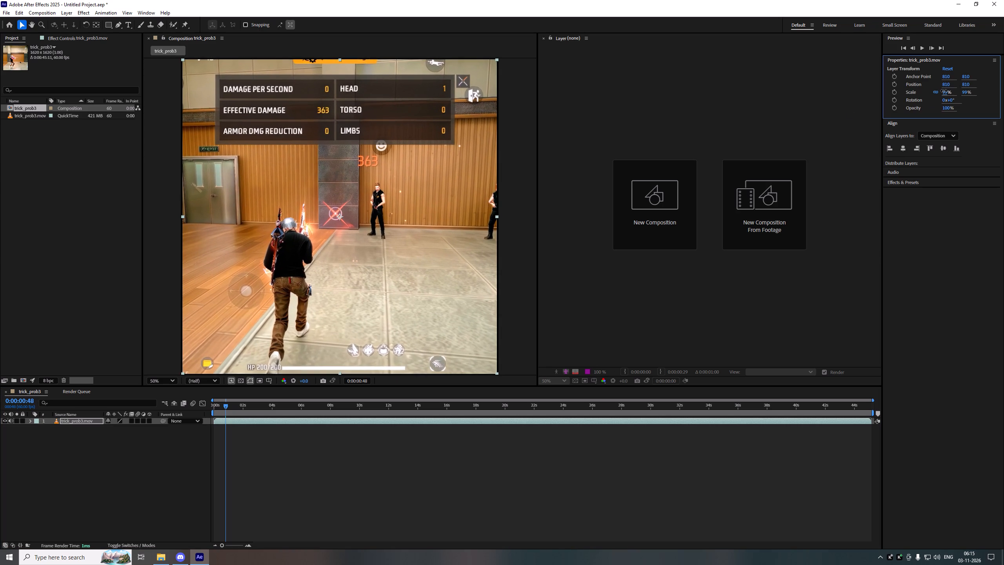
Play the trick_prob3 composition and check the footage at about 35 seconds.
key(space)
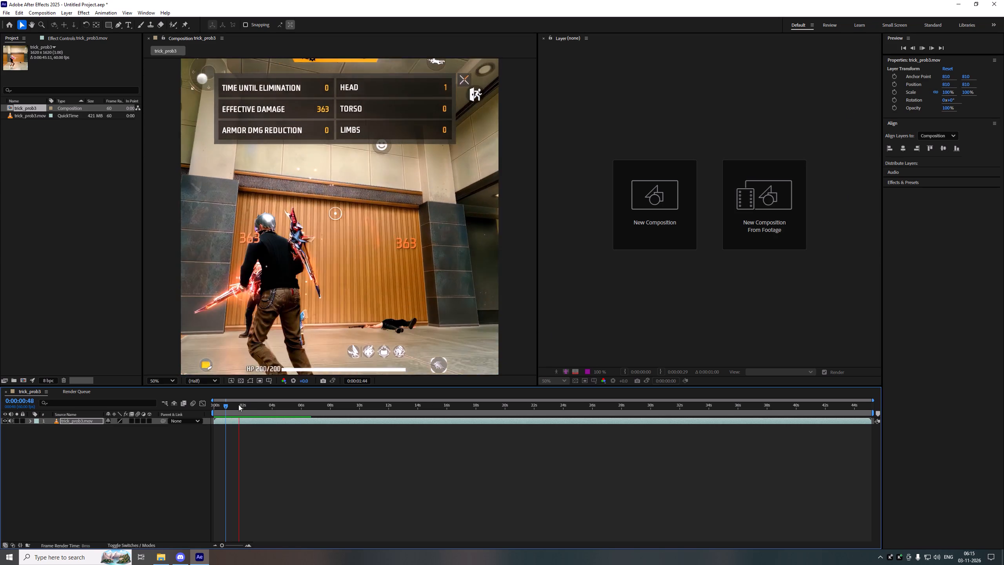
drag(227, 405, 727, 419)
Set the trick_prob3 composition's frame size to 1080 × 1080 px and its frame rate to 30 fps.
right_click(443, 457)
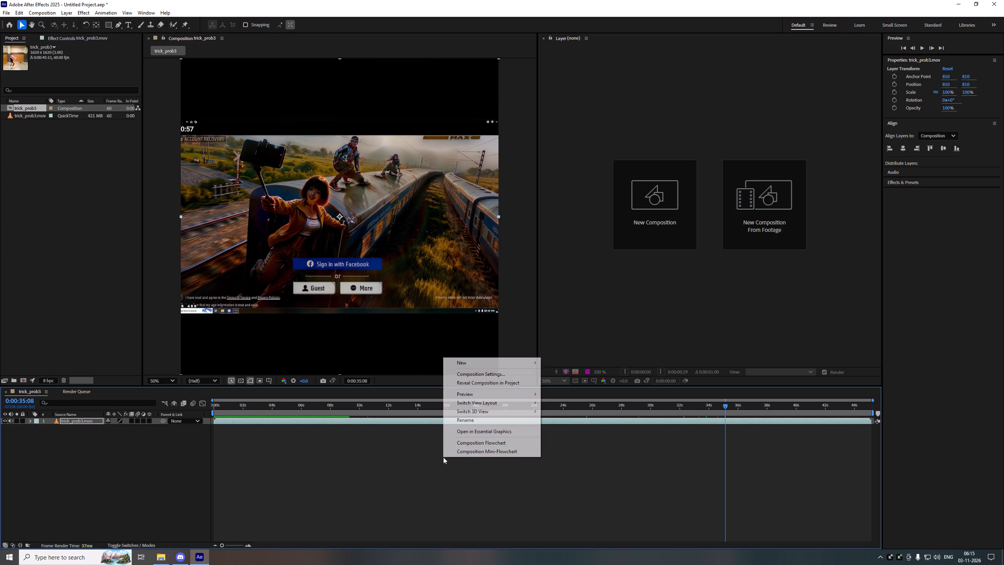
click(493, 375)
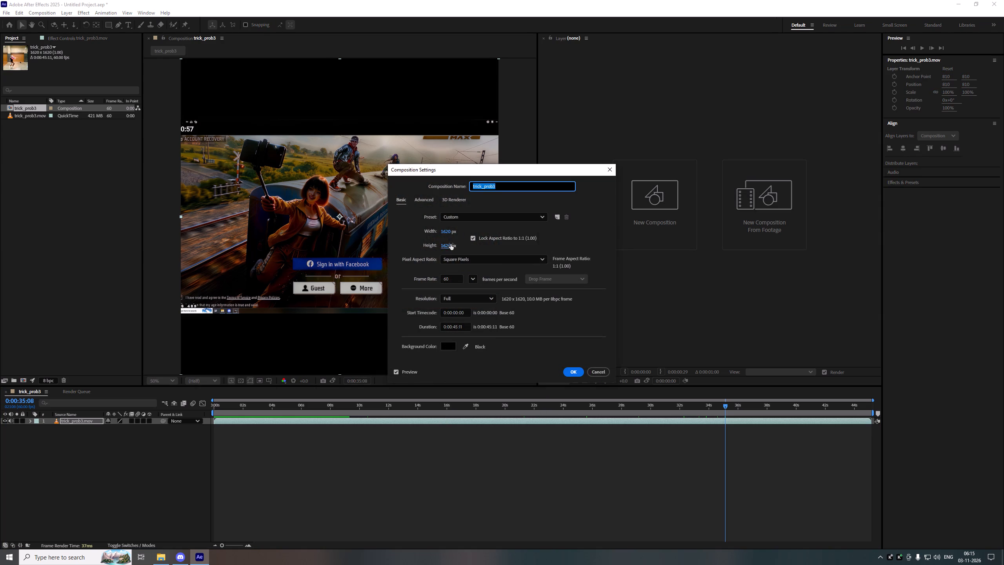
click(446, 230)
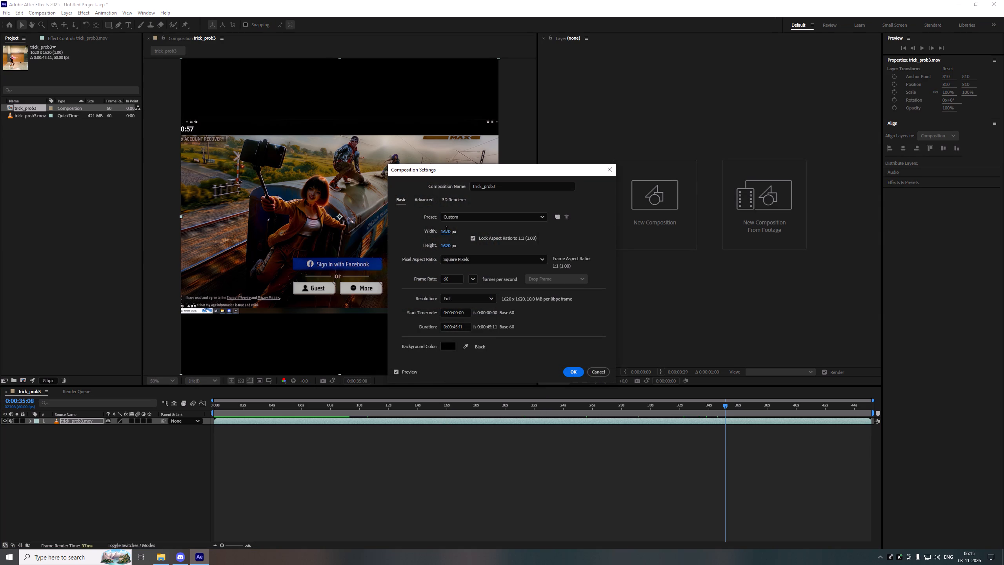
text(108)
key(0)
drag(448, 280, 435, 281)
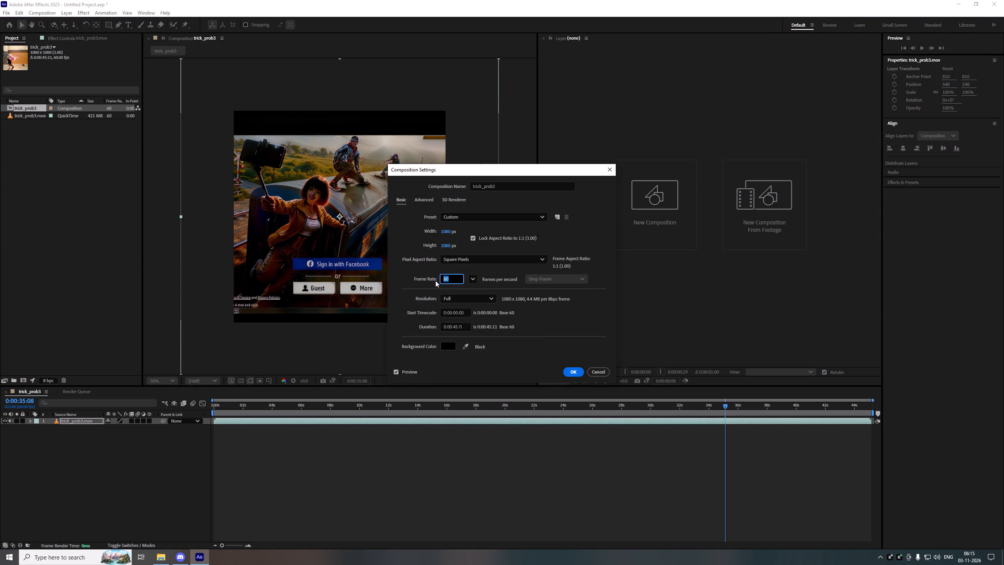
key(3)
key(0)
click(571, 372)
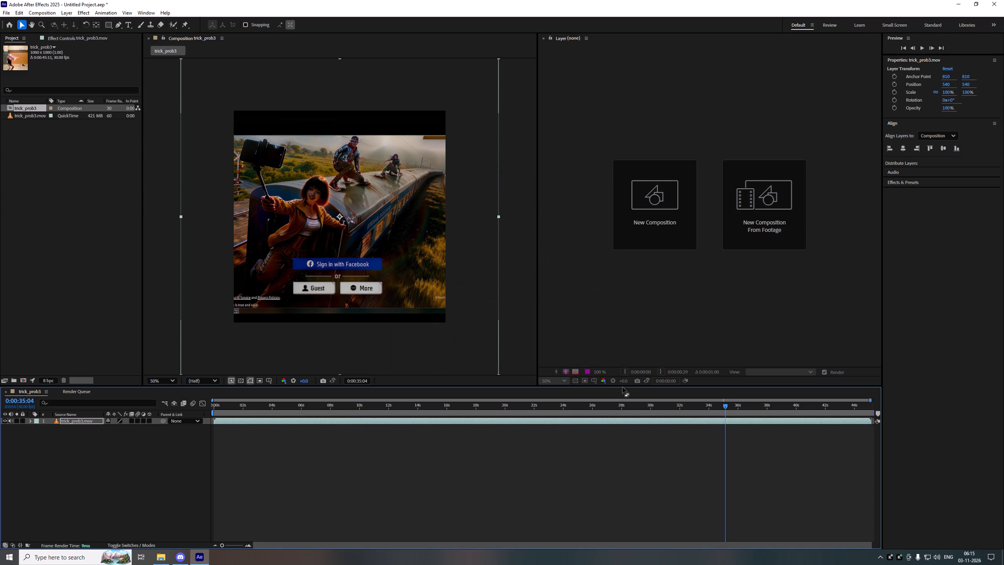
Scale the trick_prob3.mov layer to 69% so it fills the square frame, and preview the playback.
drag(726, 406, 0, 413)
key(space)
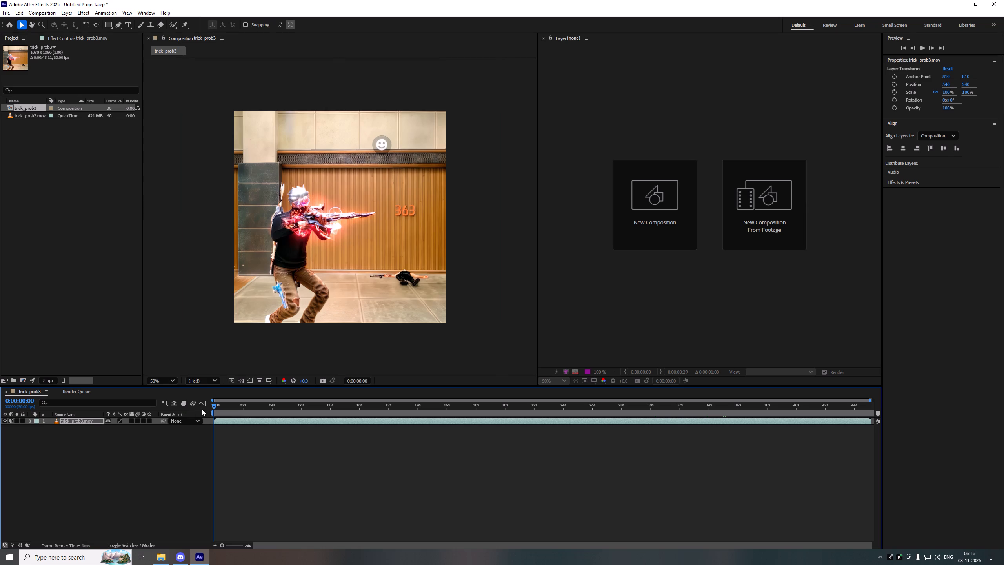
key(space)
click(325, 423)
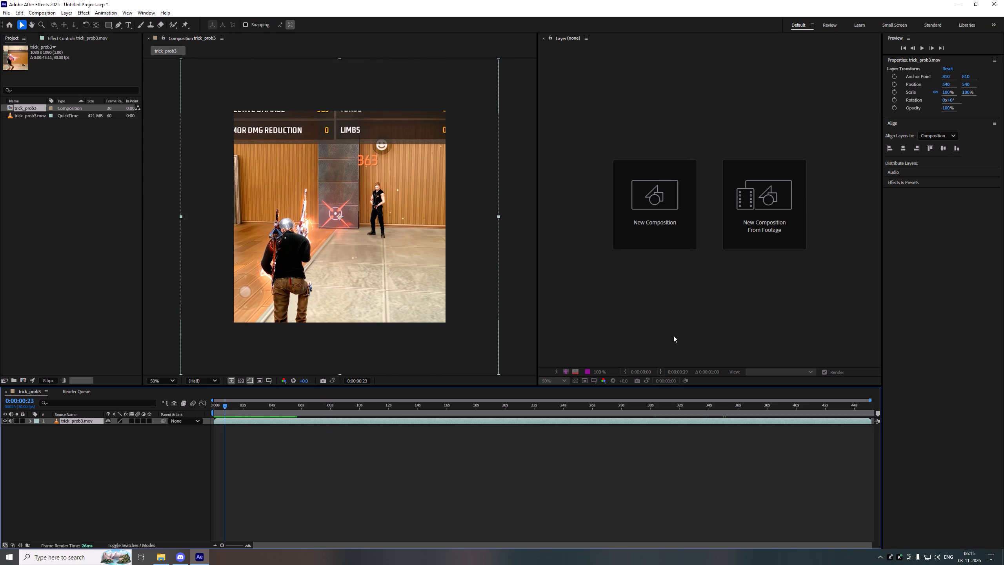
drag(948, 90, 942, 91)
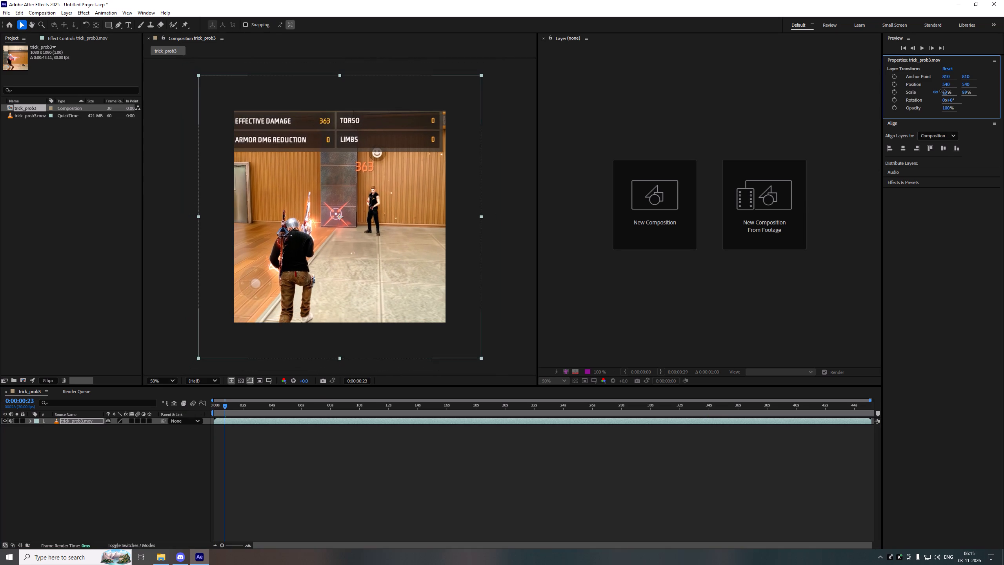
drag(942, 91, 934, 92)
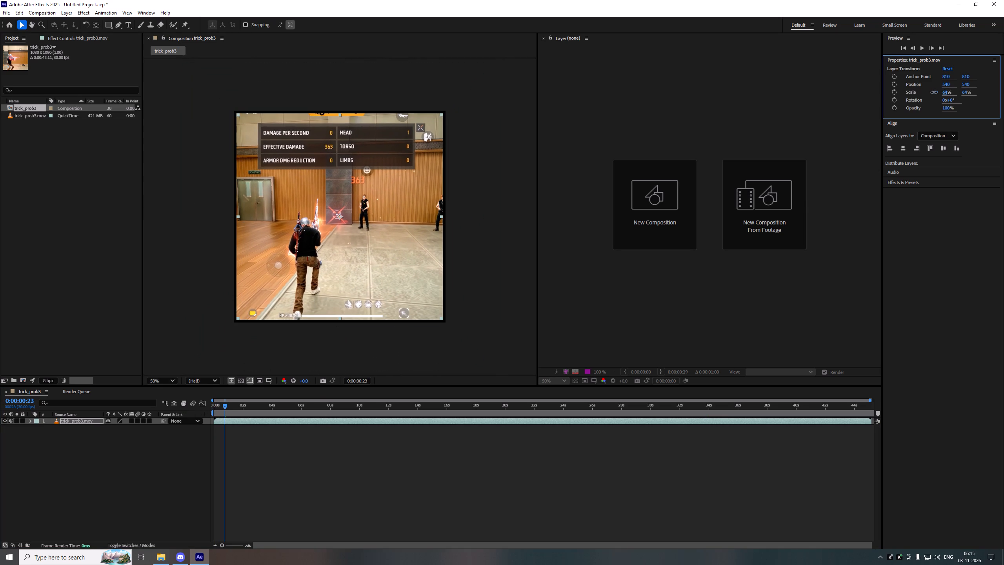
drag(934, 92, 936, 92)
key(space)
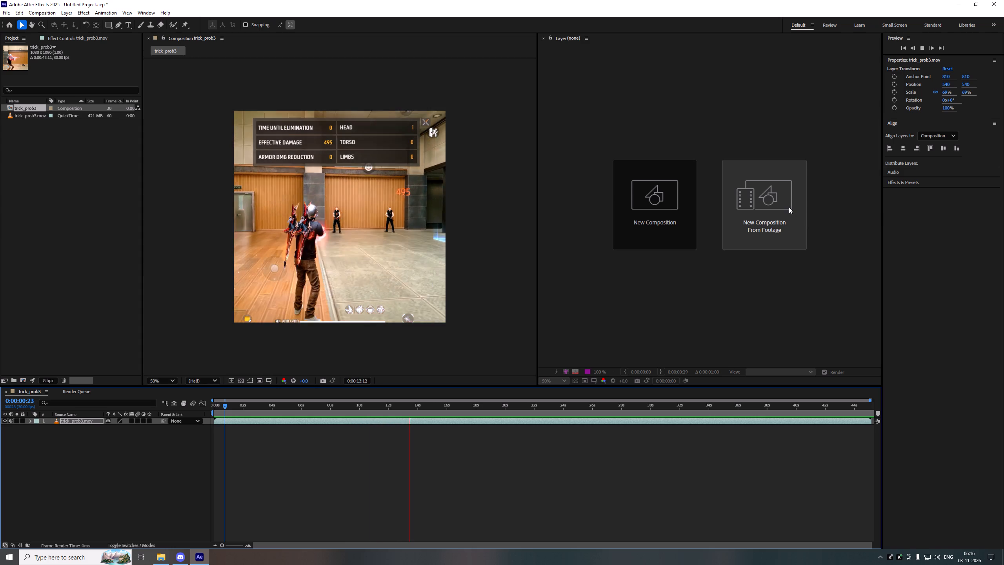
key(space)
key(space)
key(space)
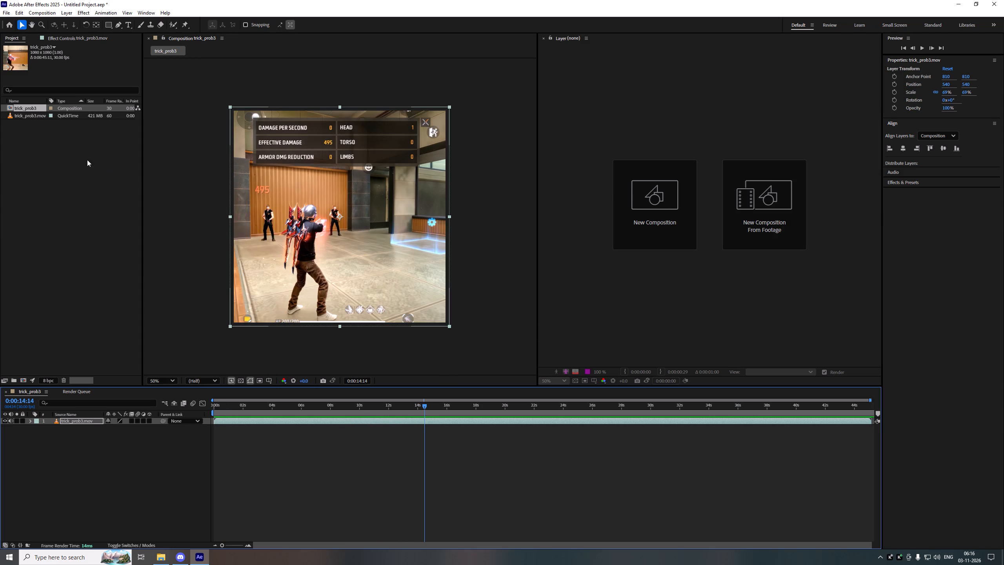
Add a new adjustment layer above trick_prob3.mov in the timeline.
click(241, 463)
right_click(235, 430)
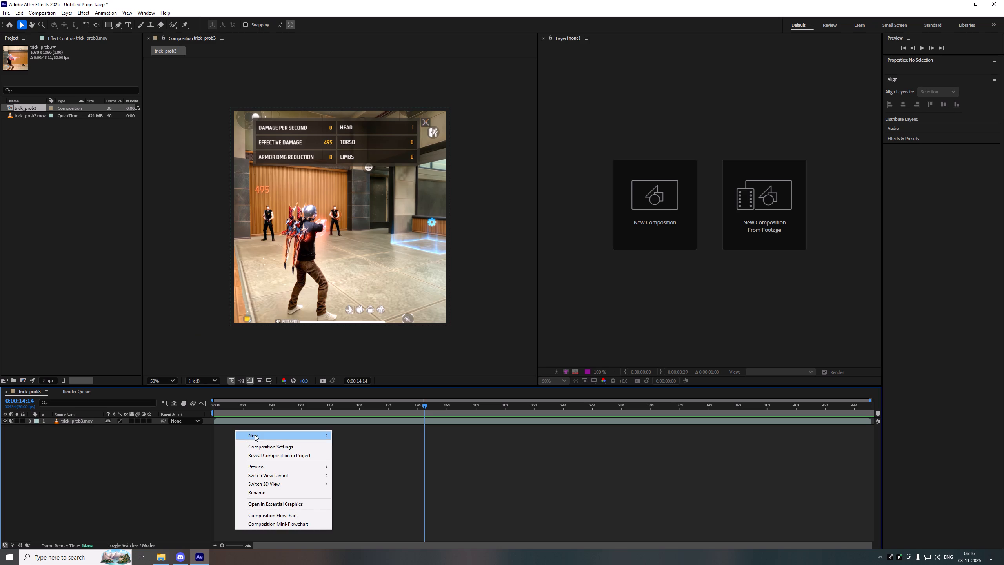
click(357, 494)
click(324, 475)
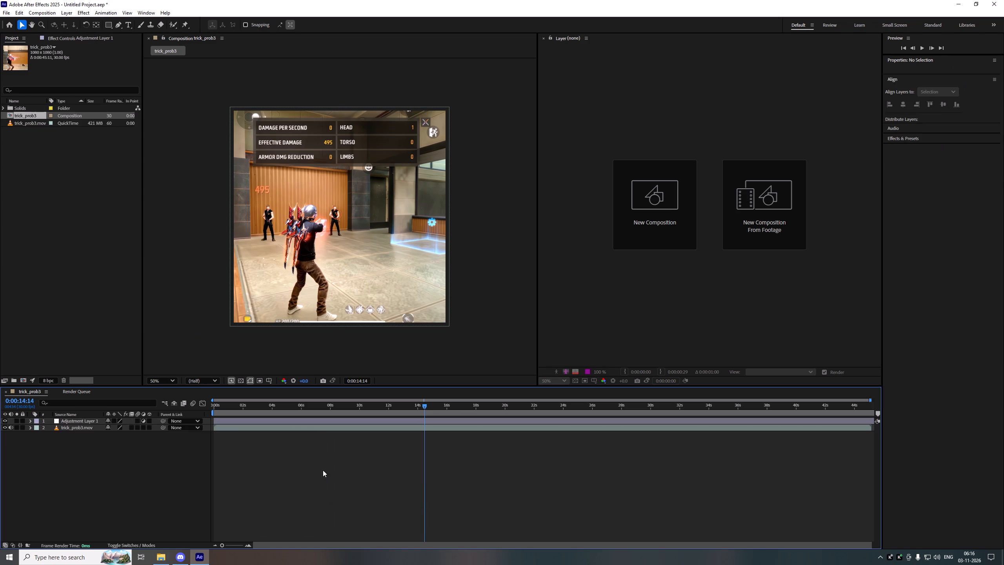
Apply the recent LOW VINTAGE animation preset to the adjustment layer, collapse its effects, and preview the look.
click(317, 426)
click(319, 421)
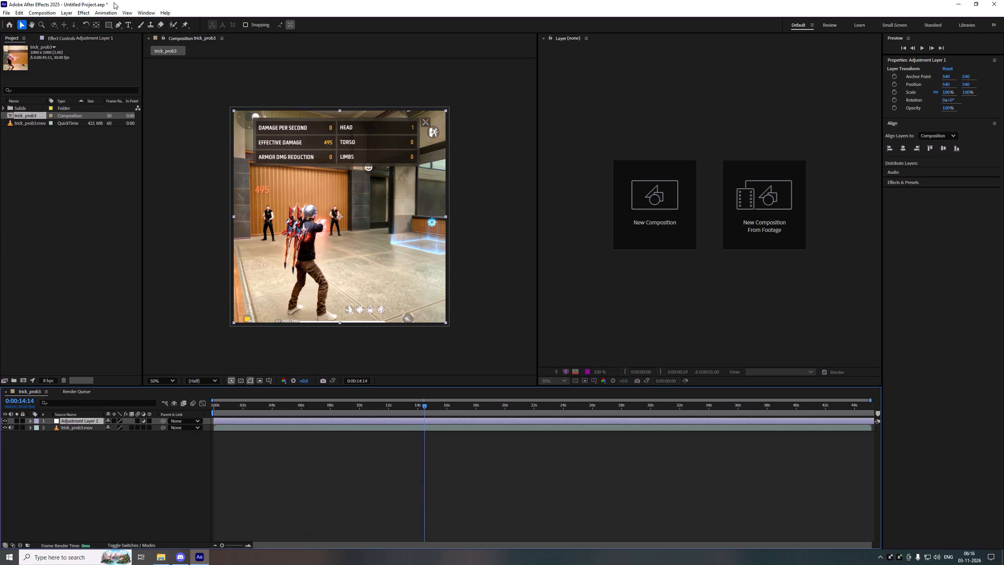
click(111, 12)
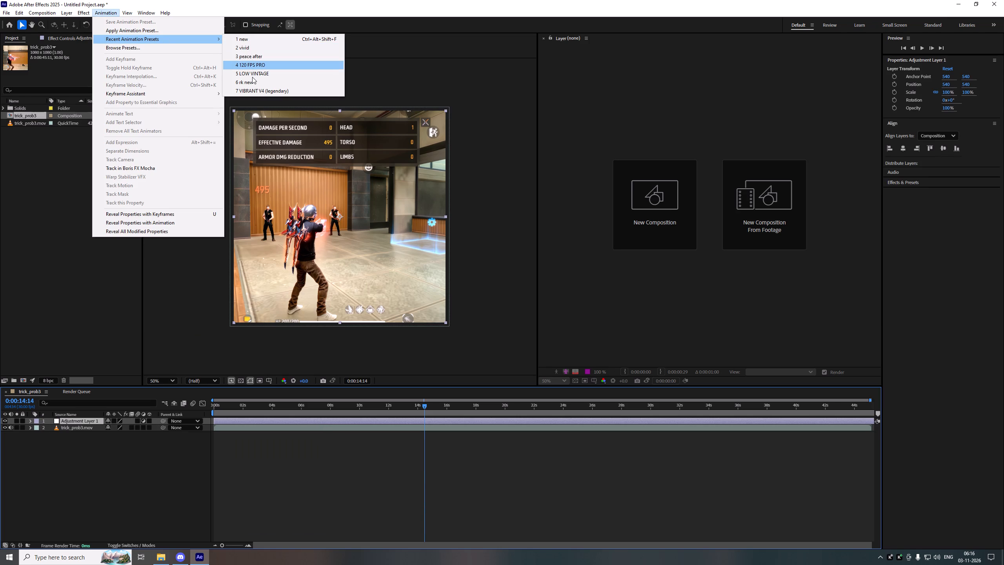
click(252, 77)
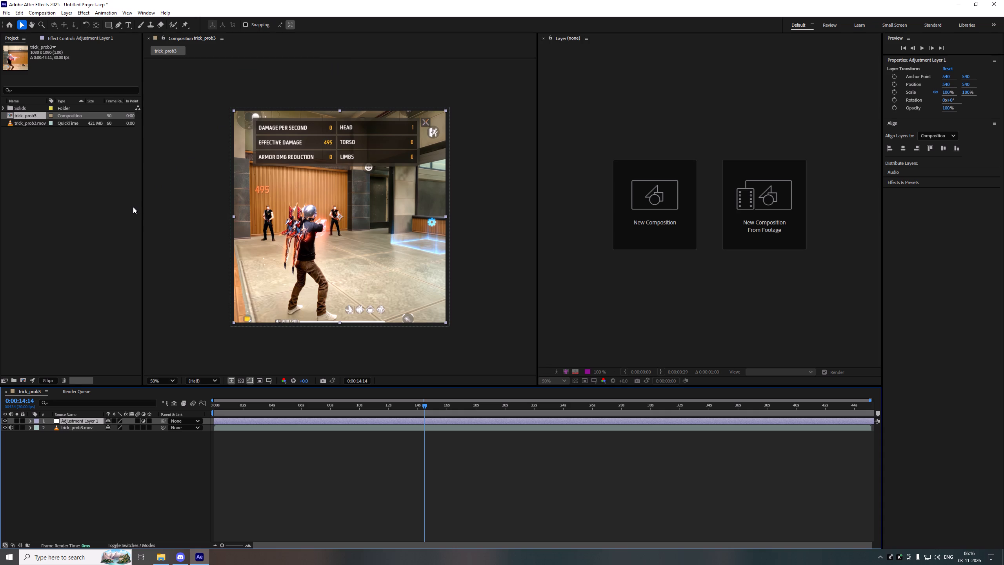
click(3, 52)
key(space)
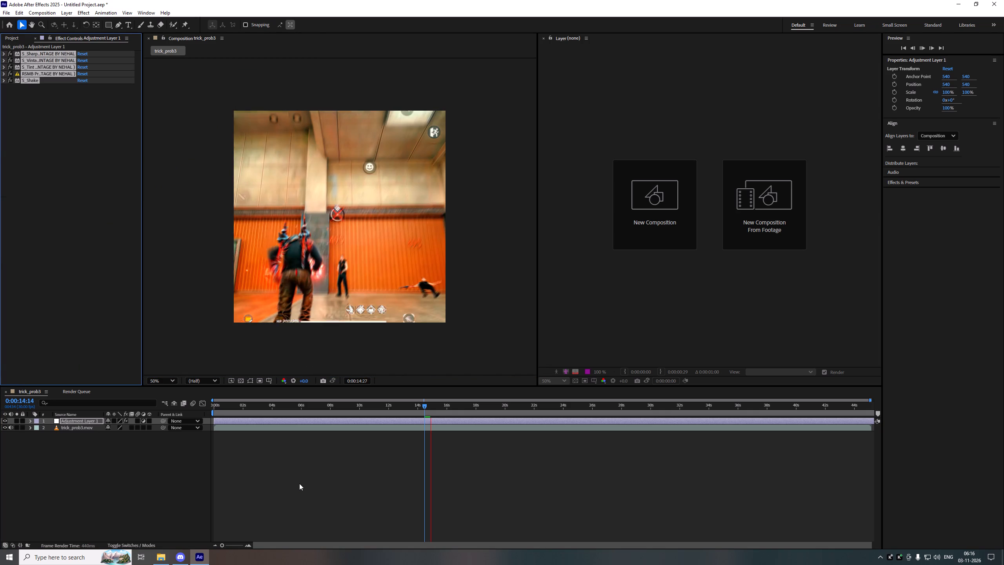
Disable the RSMB and S_Shake effects on the adjustment layer and play the composition from the start.
click(40, 101)
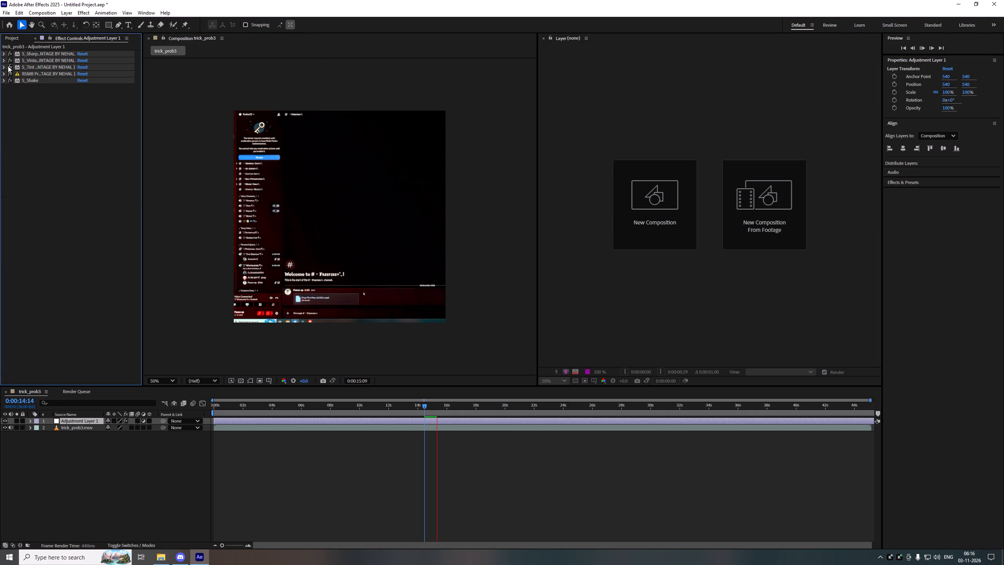
click(8, 72)
click(9, 77)
click(11, 83)
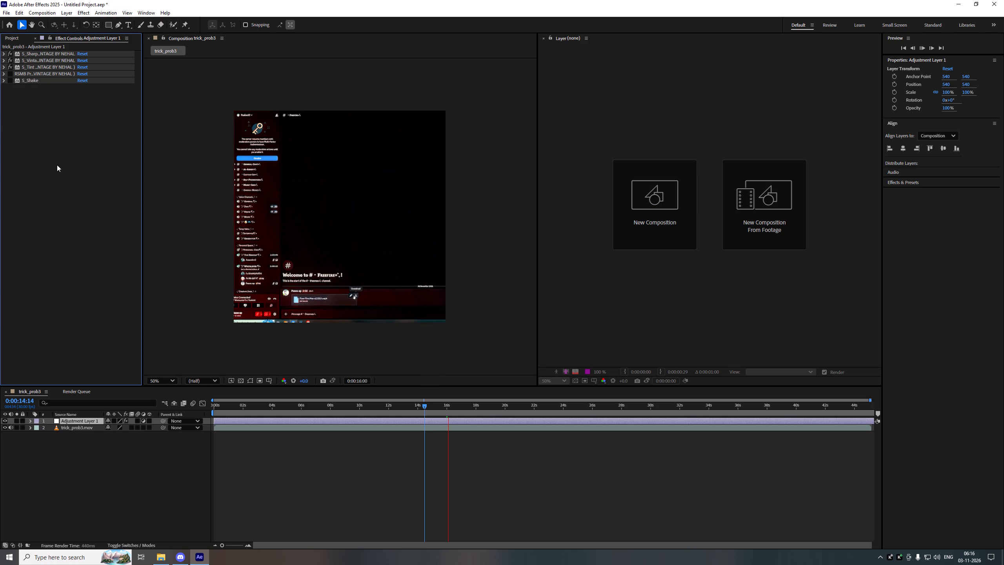
drag(423, 405, 160, 399)
key(space)
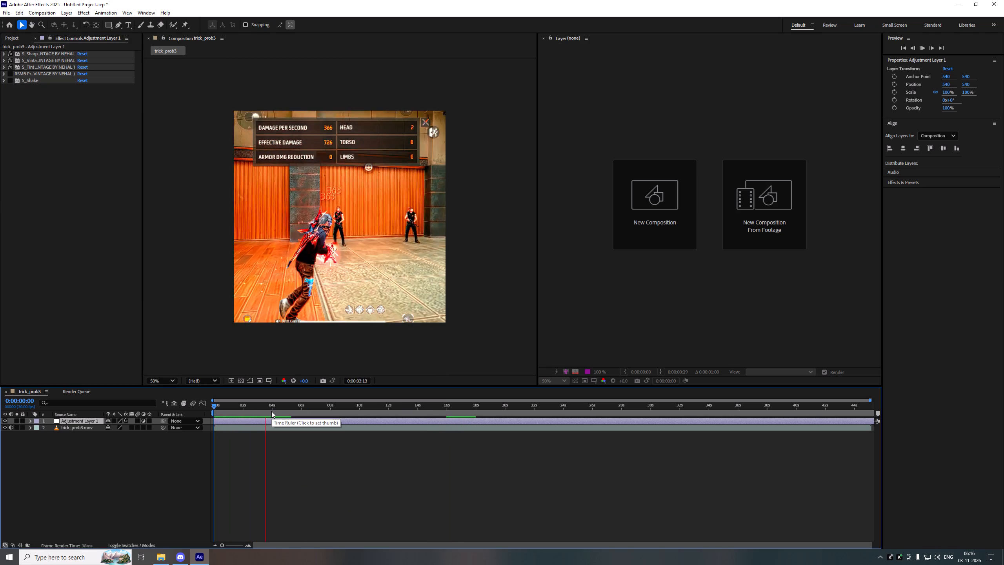
key(space)
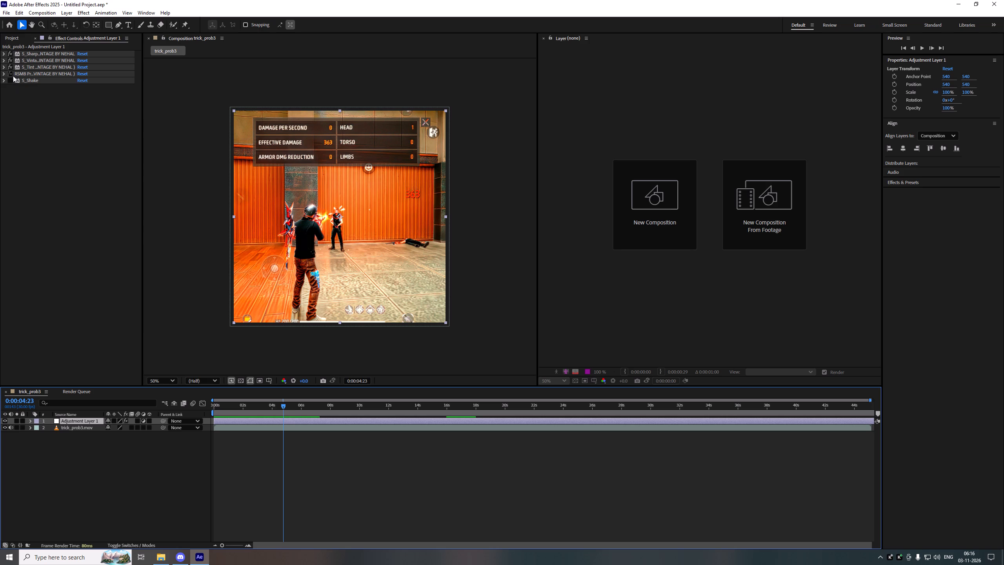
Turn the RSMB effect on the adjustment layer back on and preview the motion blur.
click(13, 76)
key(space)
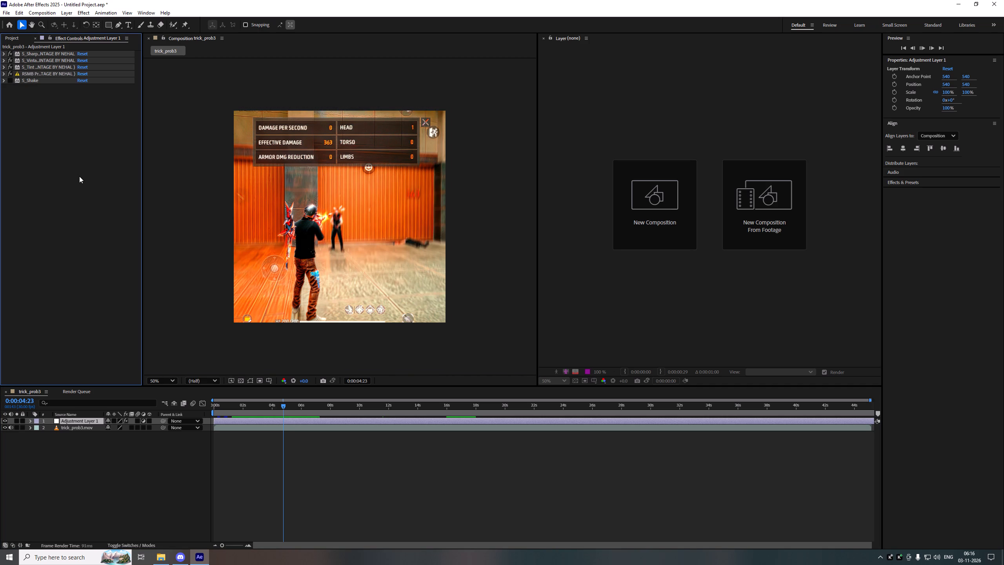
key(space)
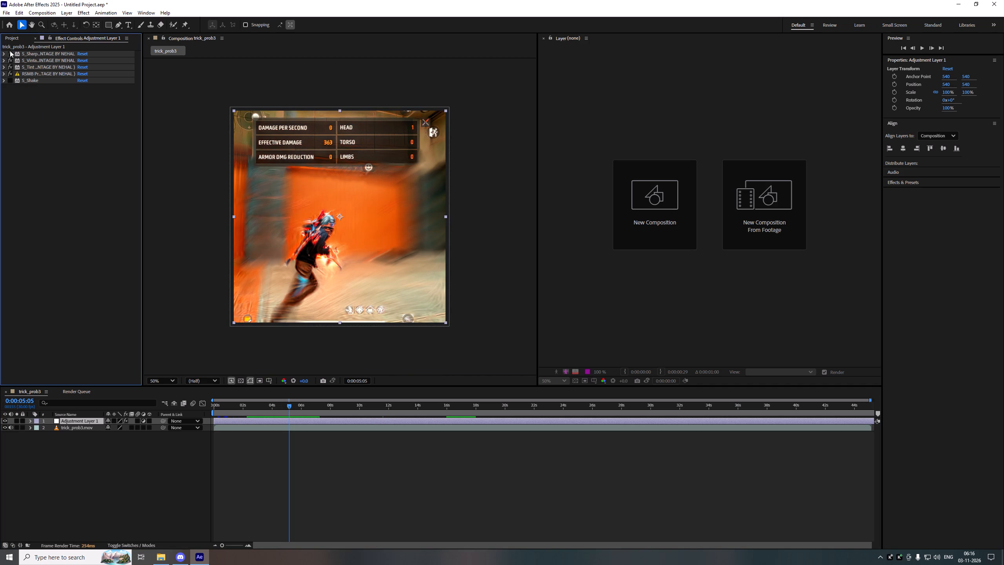
Disable the LOW VINTAGE preset's remaining sharpen, vintage, tint and RSMB effects on the adjustment layer.
click(10, 51)
click(14, 62)
click(13, 61)
click(12, 67)
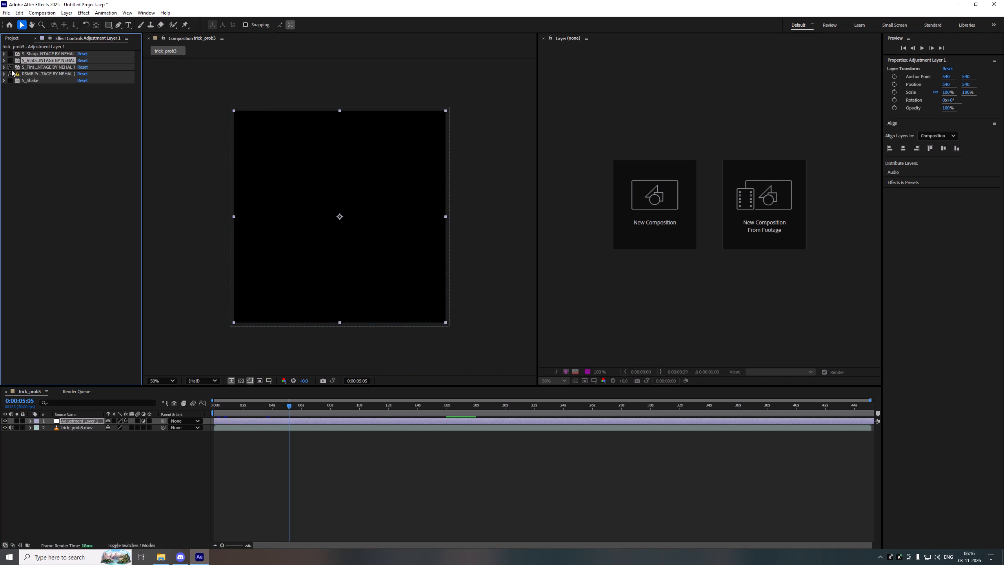
click(11, 70)
click(11, 75)
click(9, 69)
click(46, 138)
Apply the VIBRANT V4 (legendary) animation preset to the adjustment layer, collapse its effects, and preview the look.
click(93, 18)
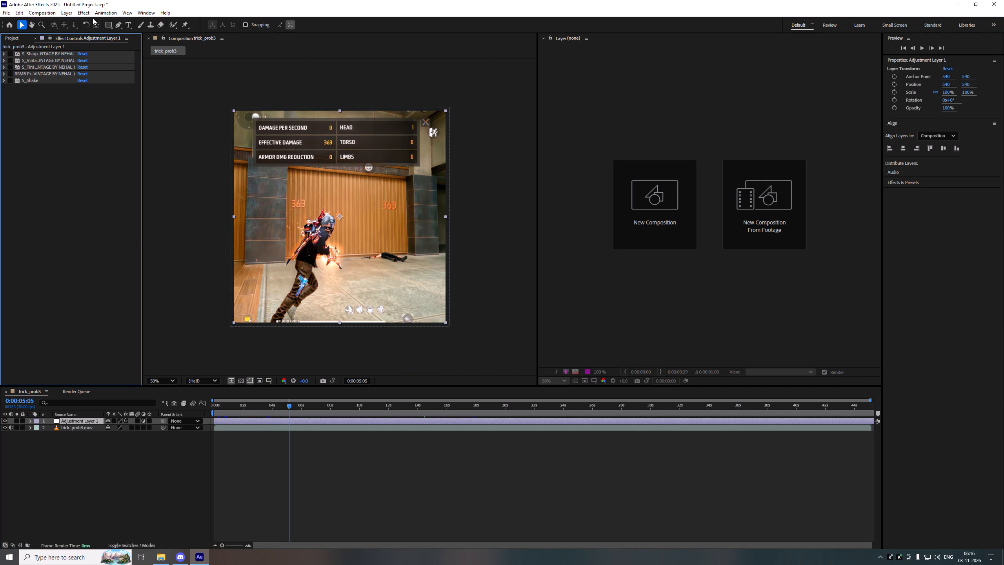
click(98, 13)
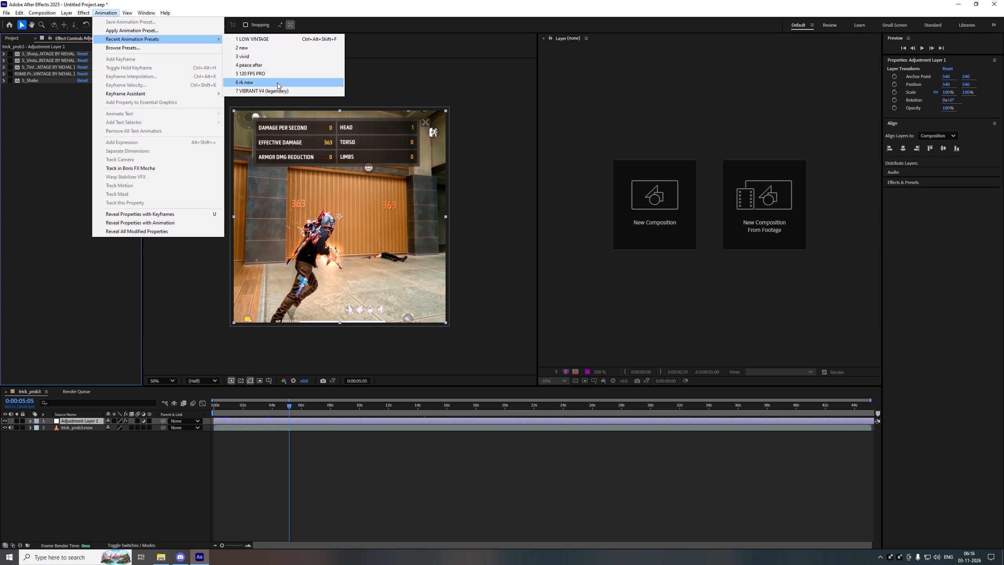
click(273, 91)
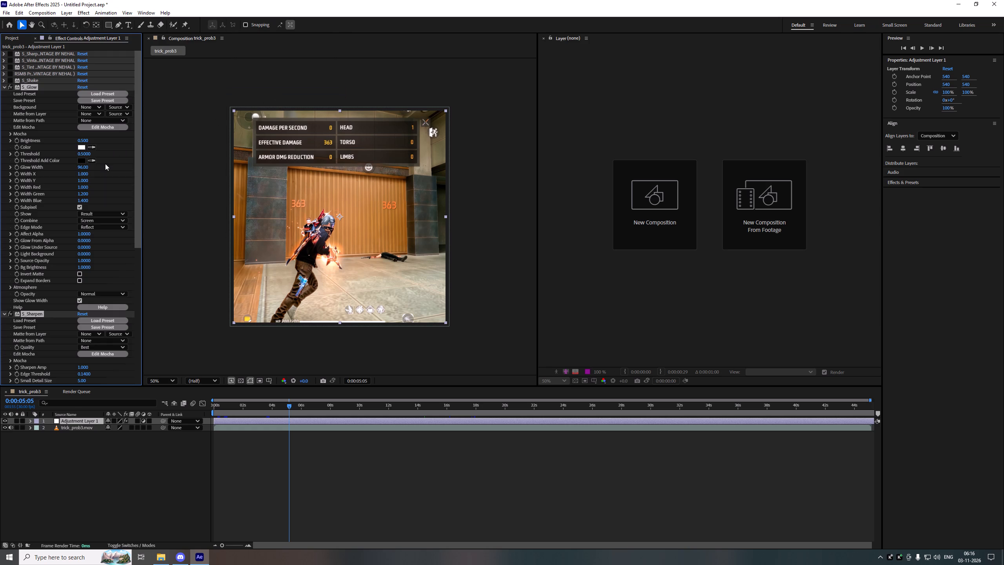
click(4, 87)
click(41, 178)
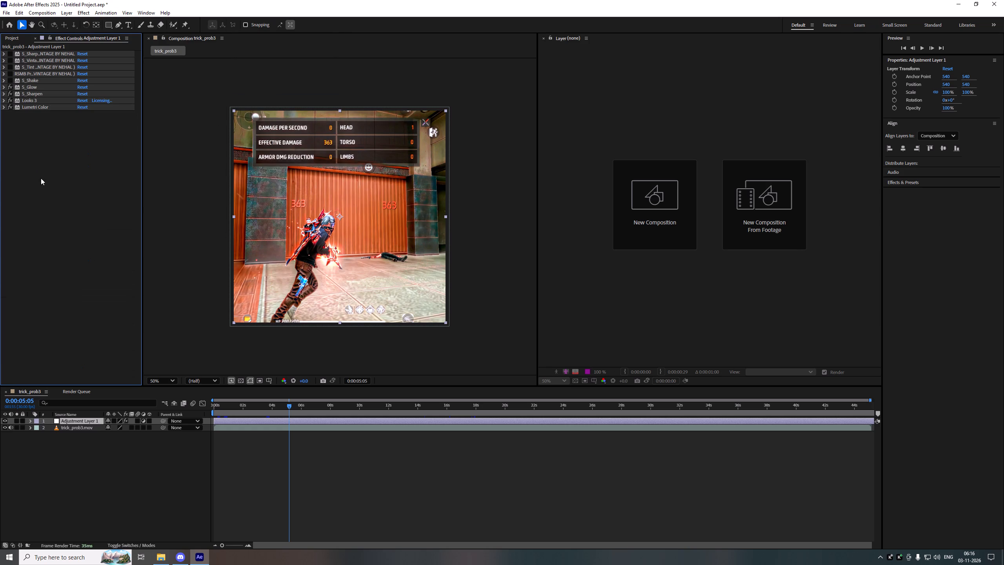
key(space)
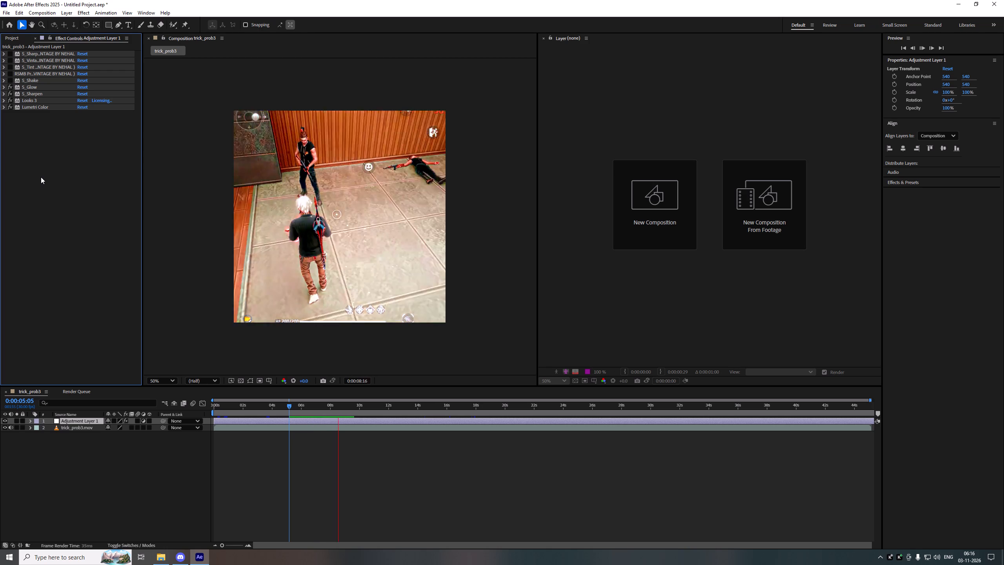
key(space)
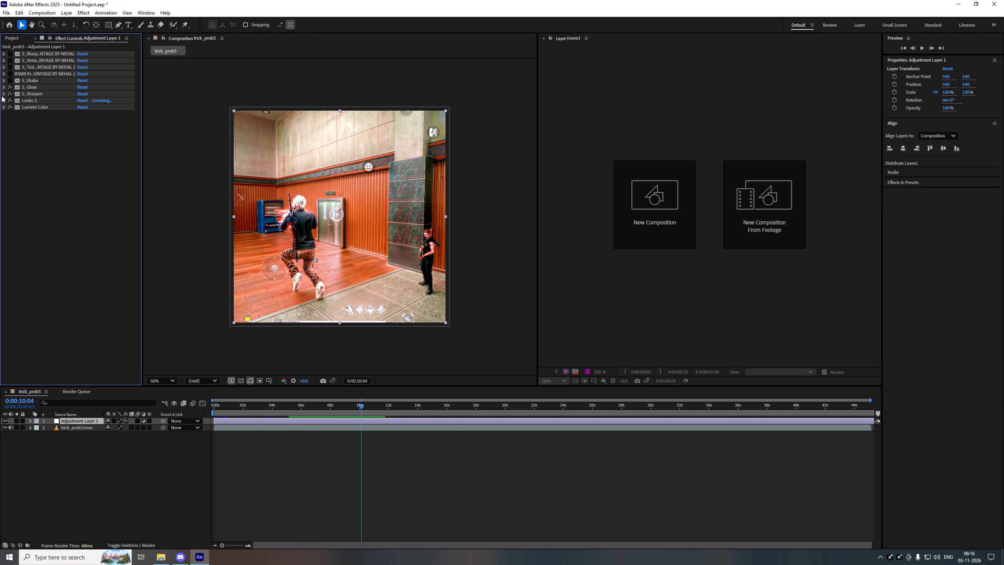
Re-enable the vintage effect from the LOW VINTAGE preset and preview it combined with the vibrant look.
click(9, 60)
click(47, 206)
key(space)
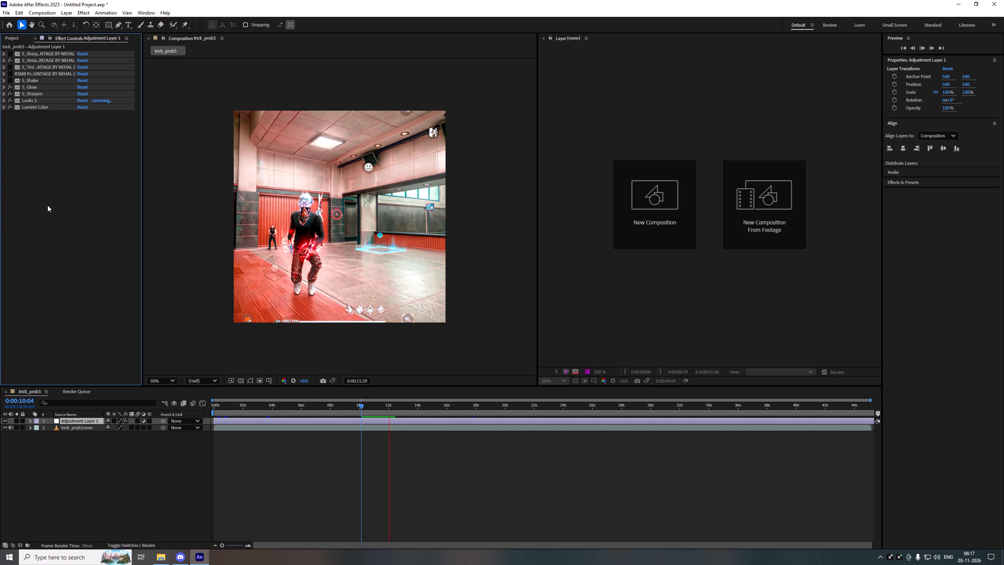
key(space)
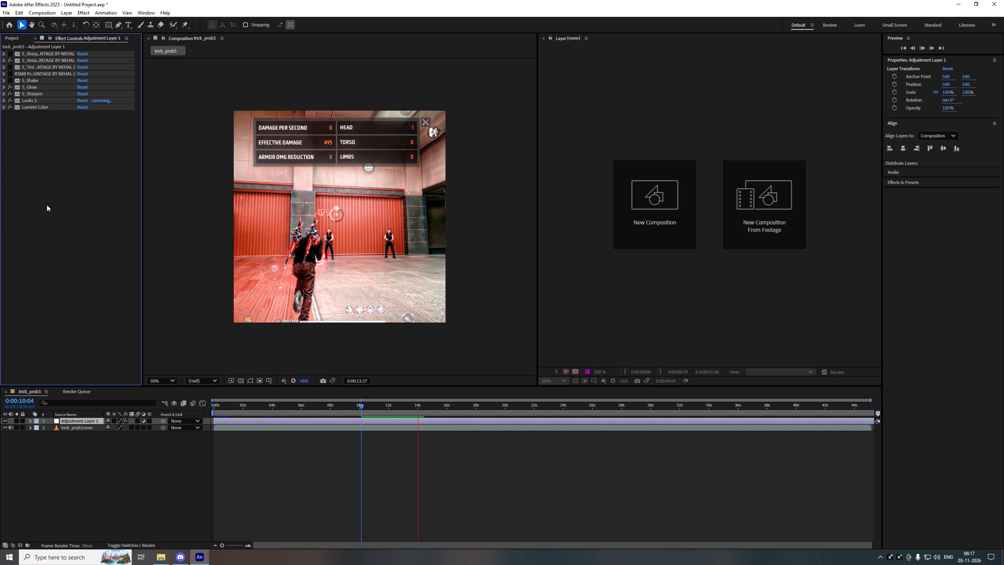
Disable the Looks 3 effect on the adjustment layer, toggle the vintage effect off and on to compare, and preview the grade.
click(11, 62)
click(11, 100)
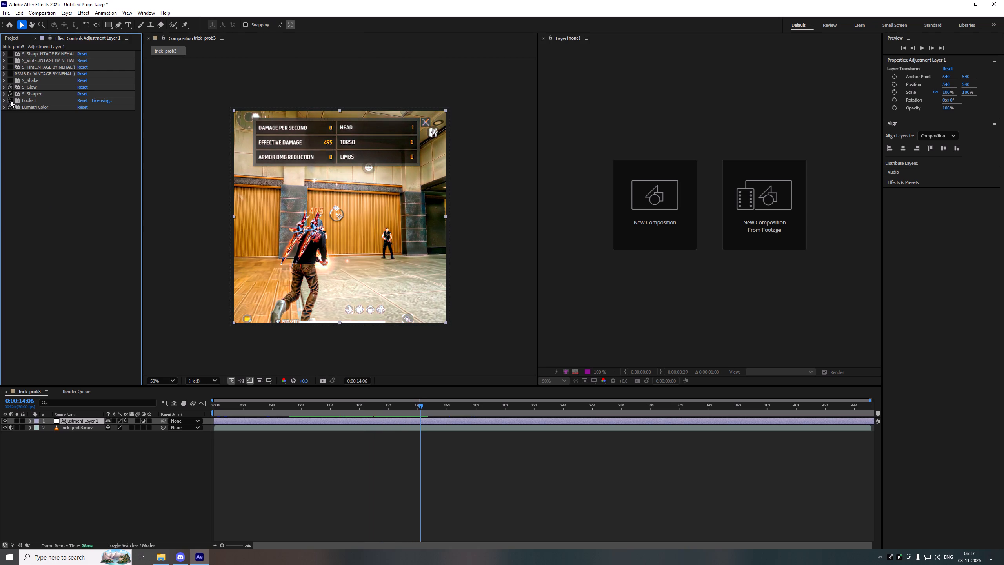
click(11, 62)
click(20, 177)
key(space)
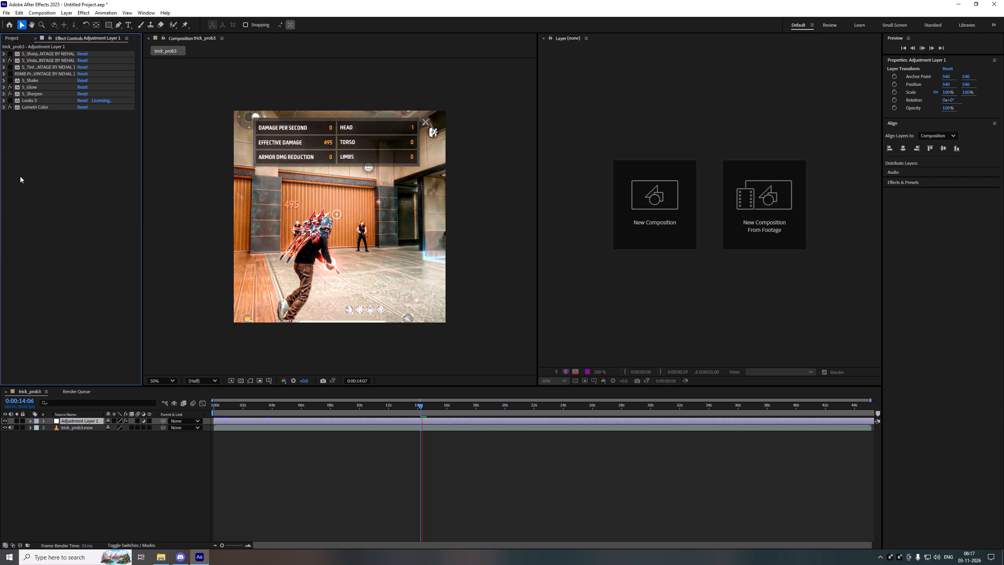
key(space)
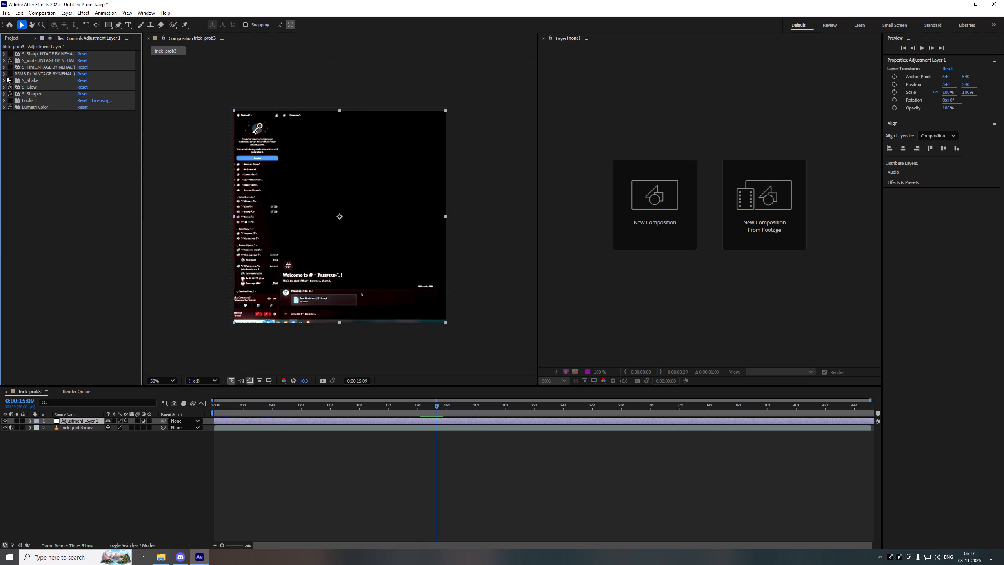
Enable the LOW VINTAGE preset's S_Tint effect on the adjustment layer and preview it from the composition's start.
click(11, 67)
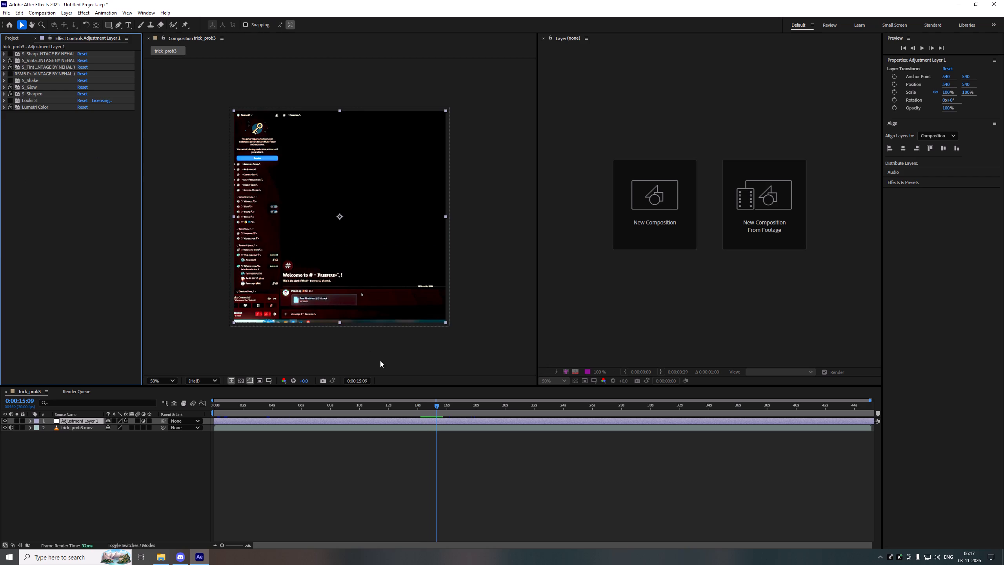
drag(432, 402, 165, 377)
key(space)
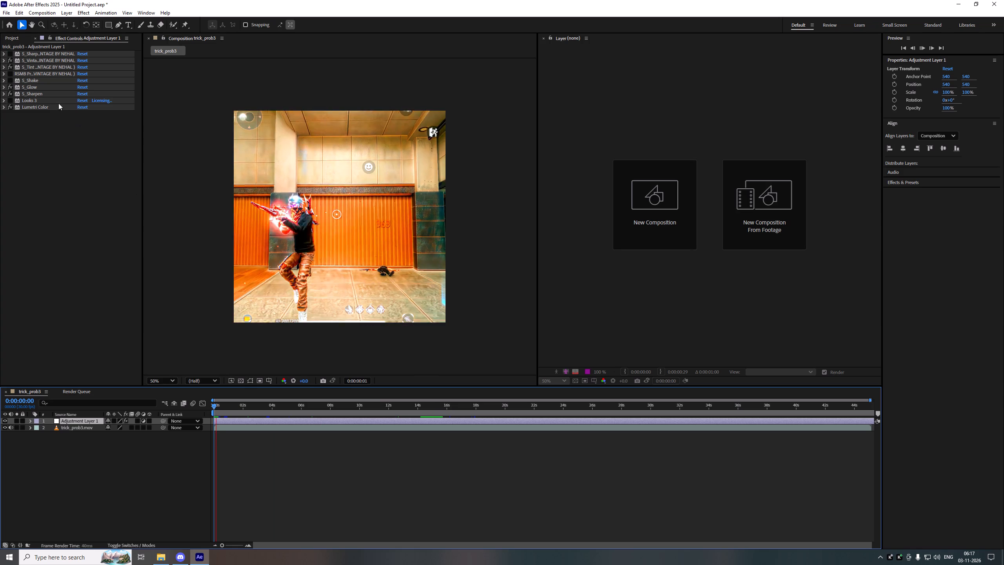
key(space)
Lower the S_Tint effect's Source Saturation to about 1.4, collapse the effect, and preview the clip.
click(4, 66)
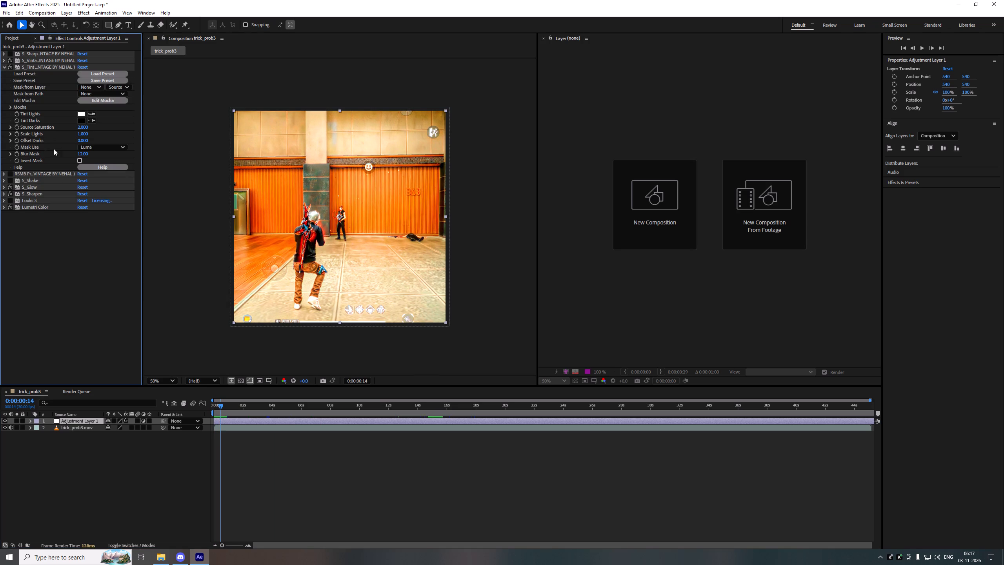
drag(85, 128, 75, 128)
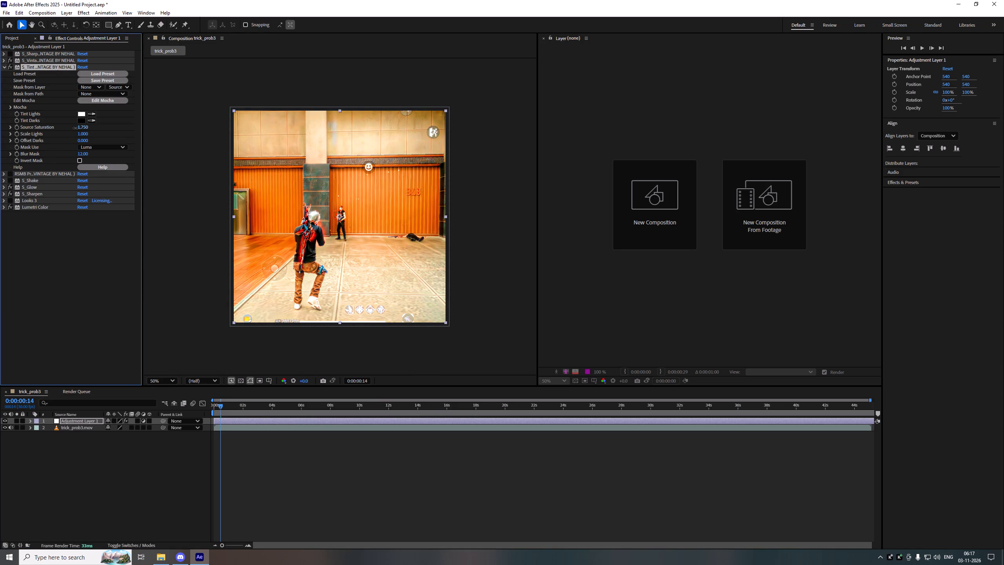
drag(75, 128, 61, 127)
drag(61, 127, 58, 127)
click(3, 67)
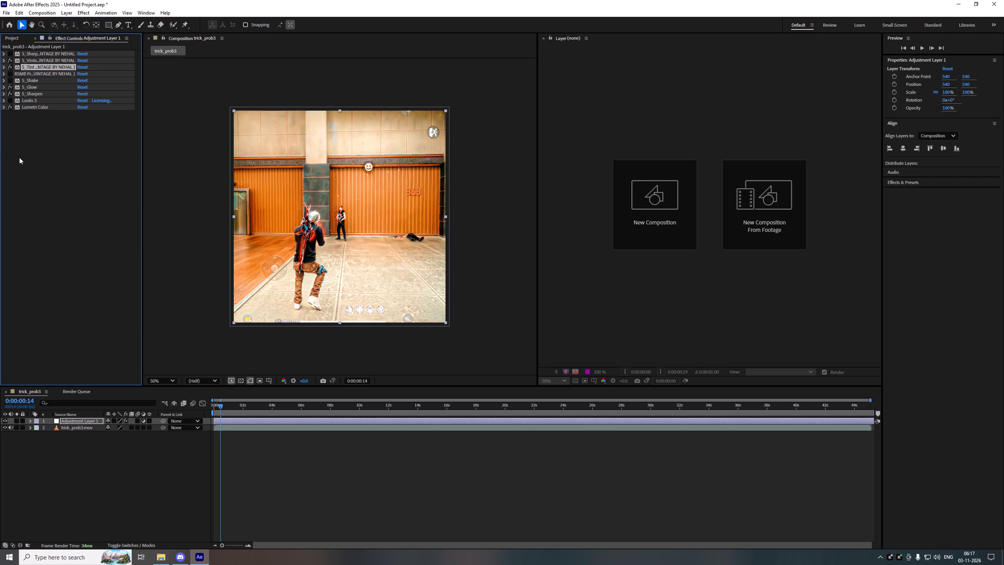
click(21, 245)
key(space)
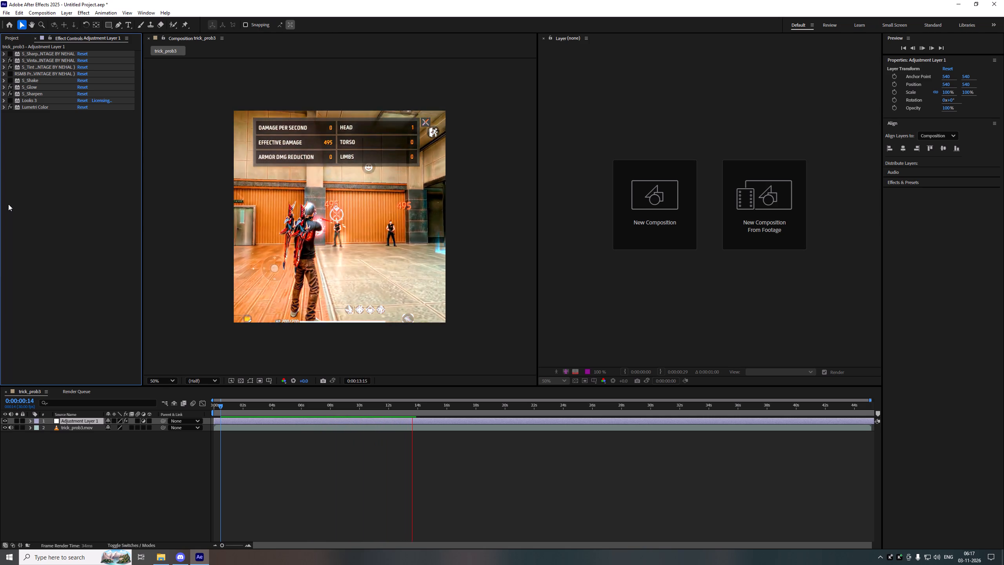
key(space)
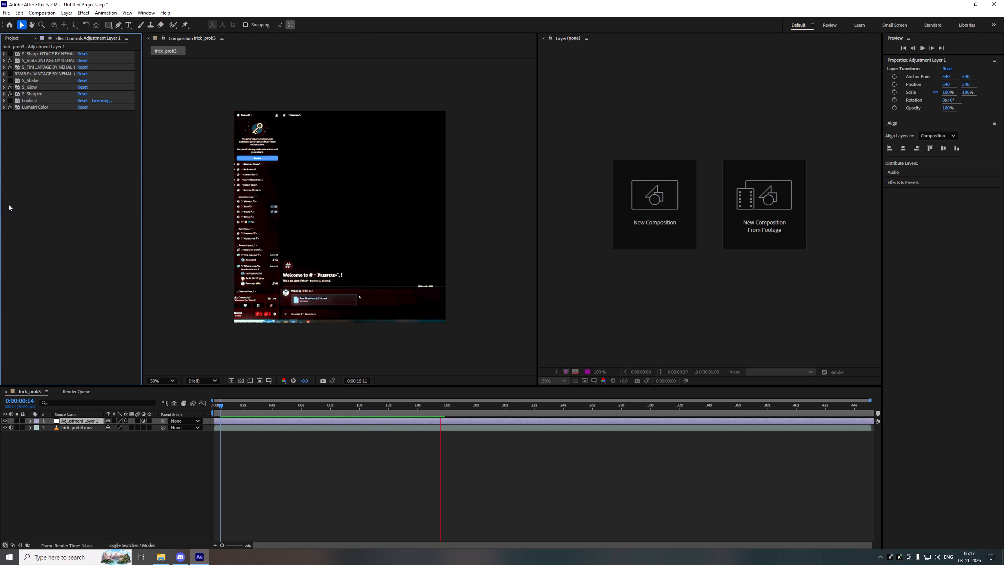
key(space)
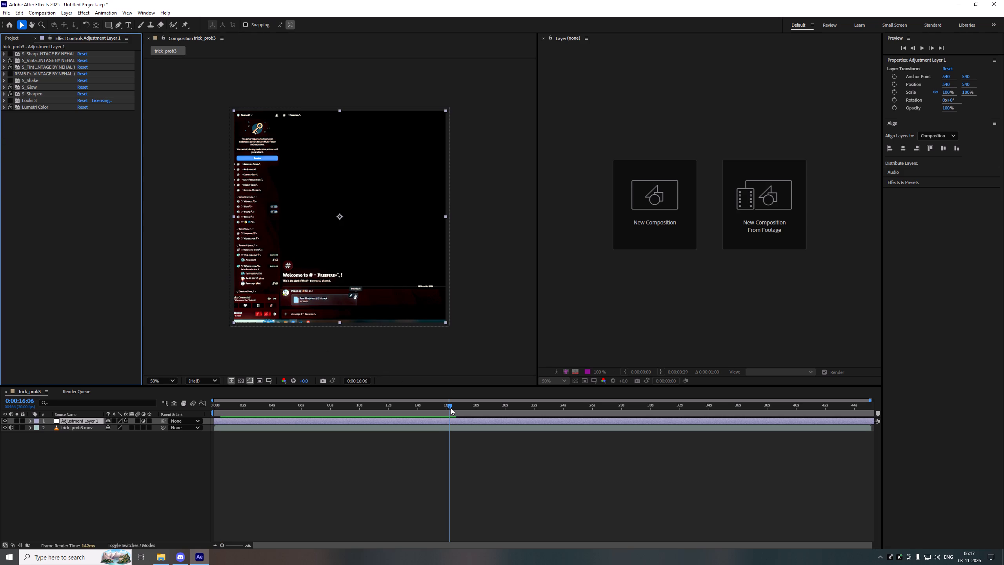
drag(442, 404, 134, 374)
key(space)
key(space)
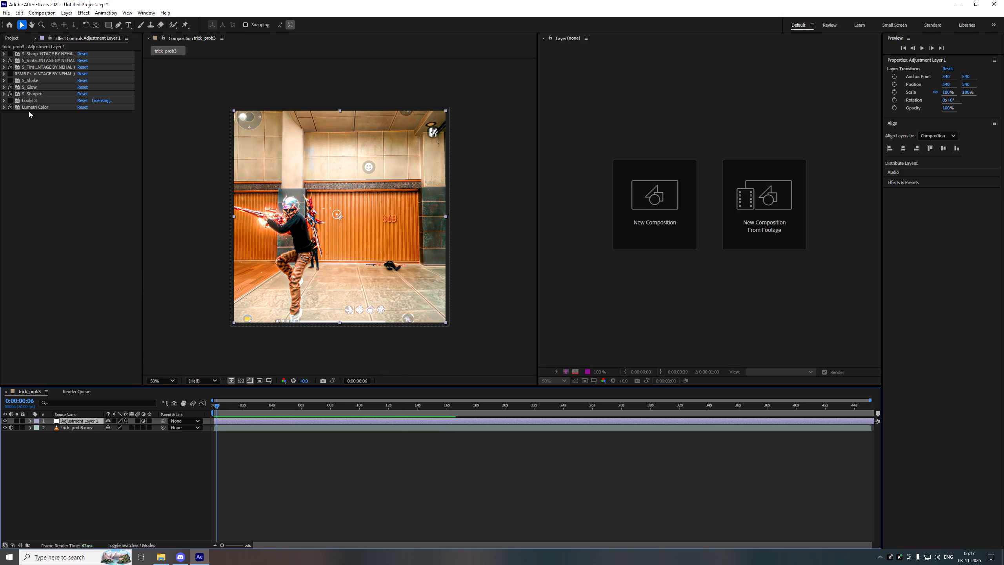
Examine the settings of the adjustment layer's other effects, including Lumetri Color, S_Glow and Looks 3.
click(4, 109)
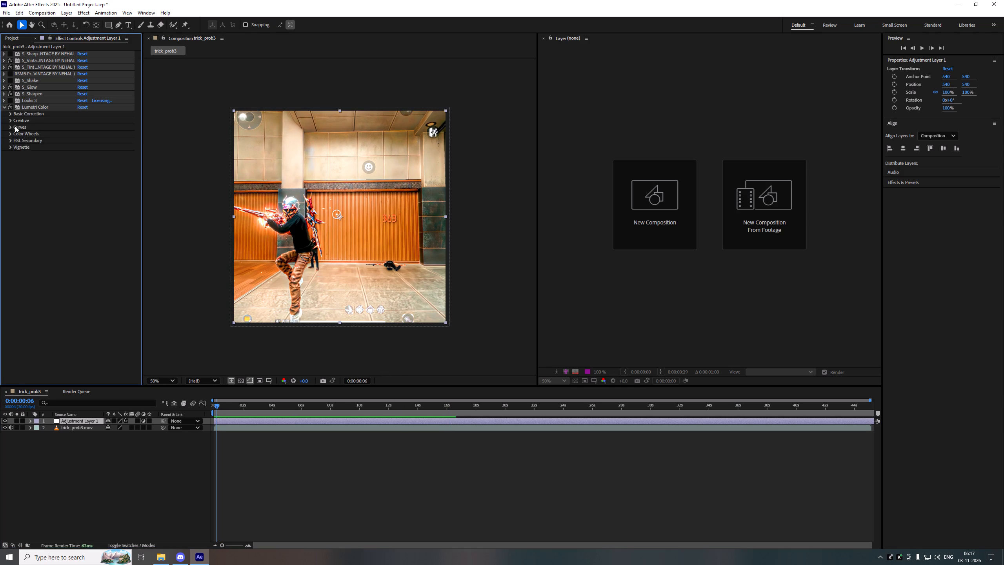
click(5, 108)
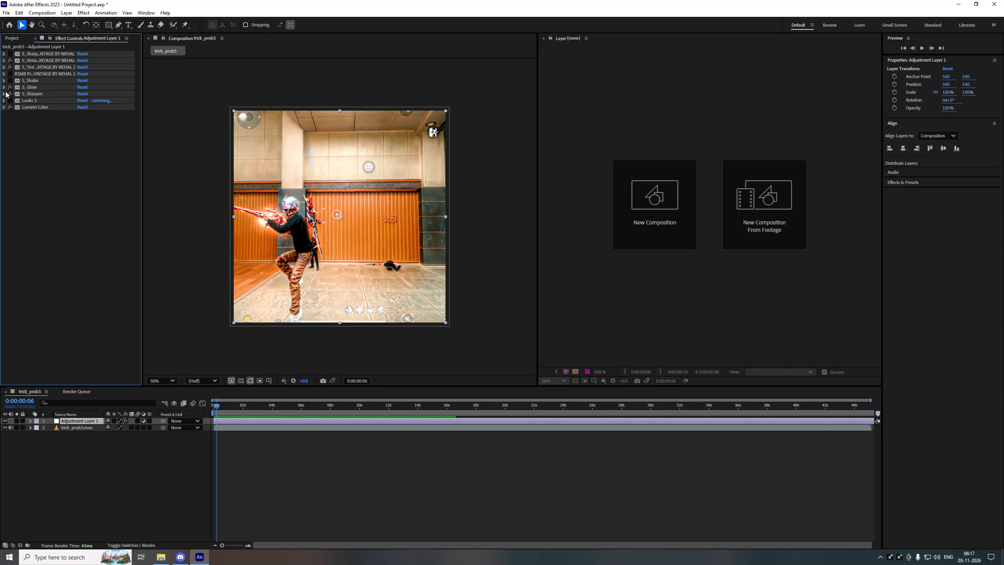
click(3, 87)
click(3, 87)
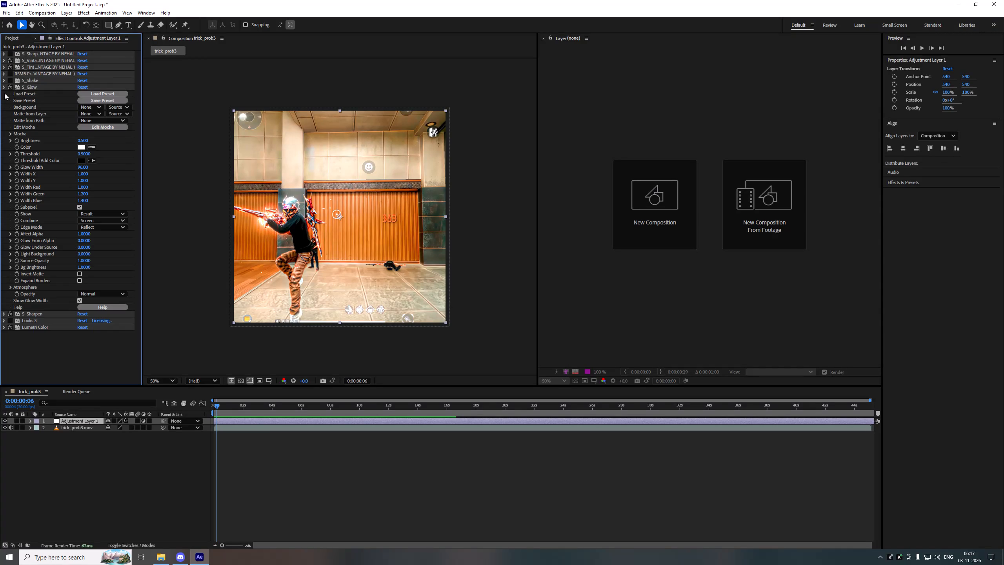
click(2, 94)
click(2, 94)
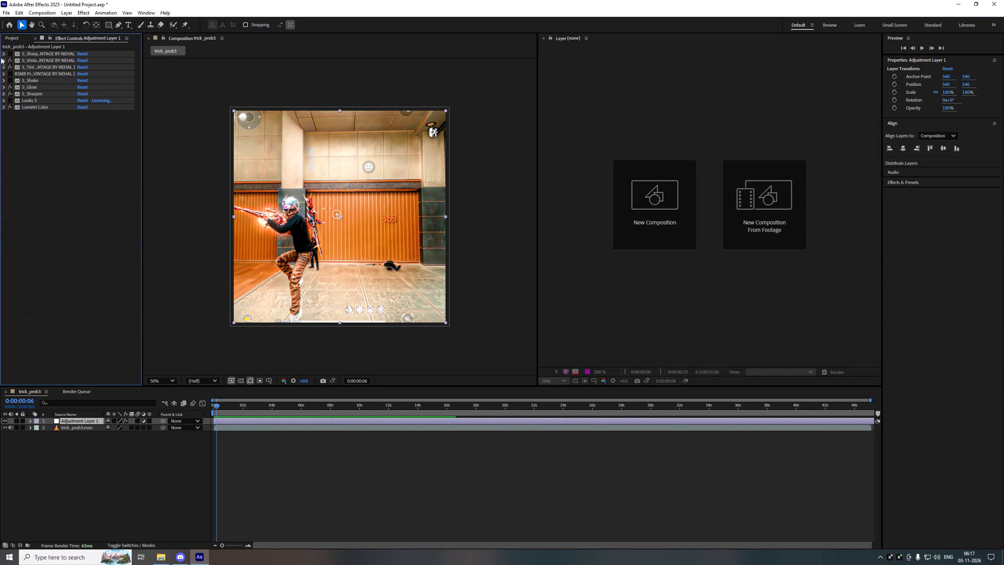
click(1, 58)
click(1, 58)
click(3, 66)
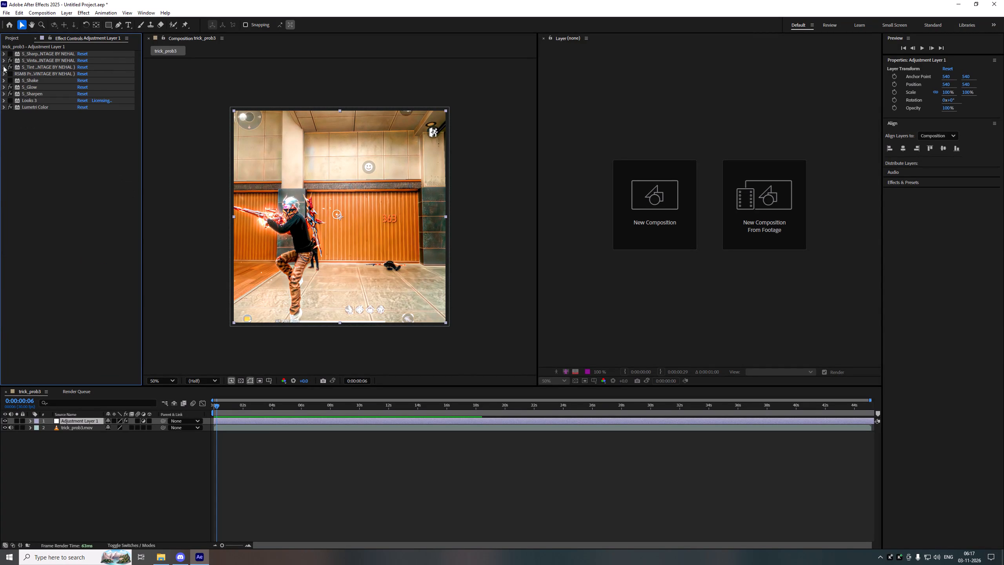
click(3, 66)
click(4, 100)
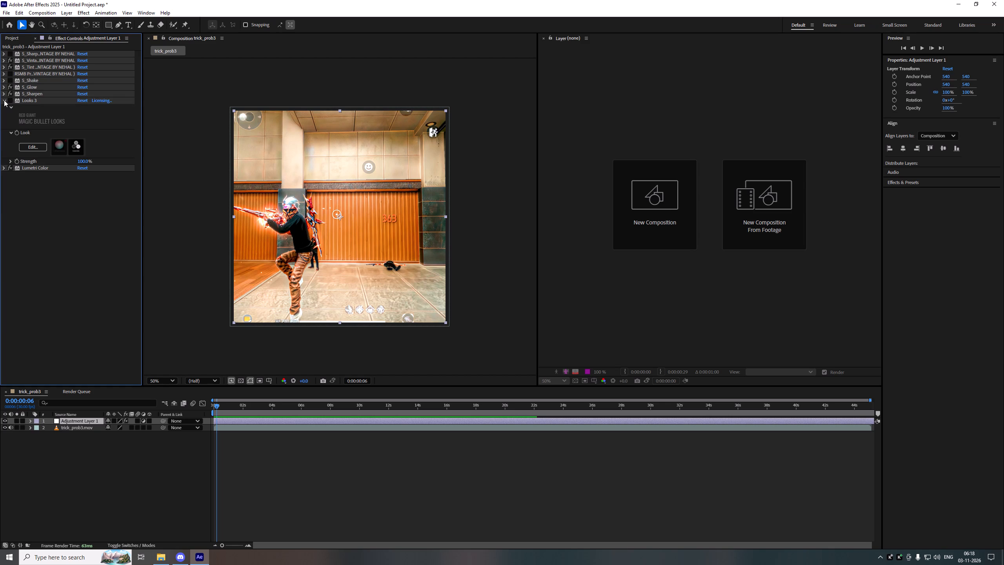
click(4, 100)
click(4, 100)
Turn the Looks 3 effect back on, set its Strength to 47%, and preview the combined grade.
click(8, 98)
click(3, 99)
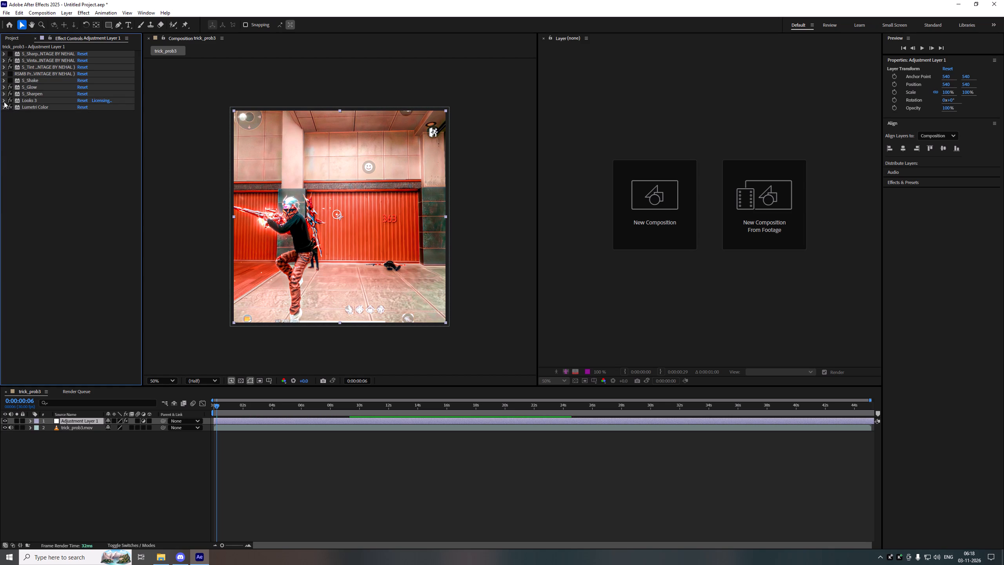
click(4, 102)
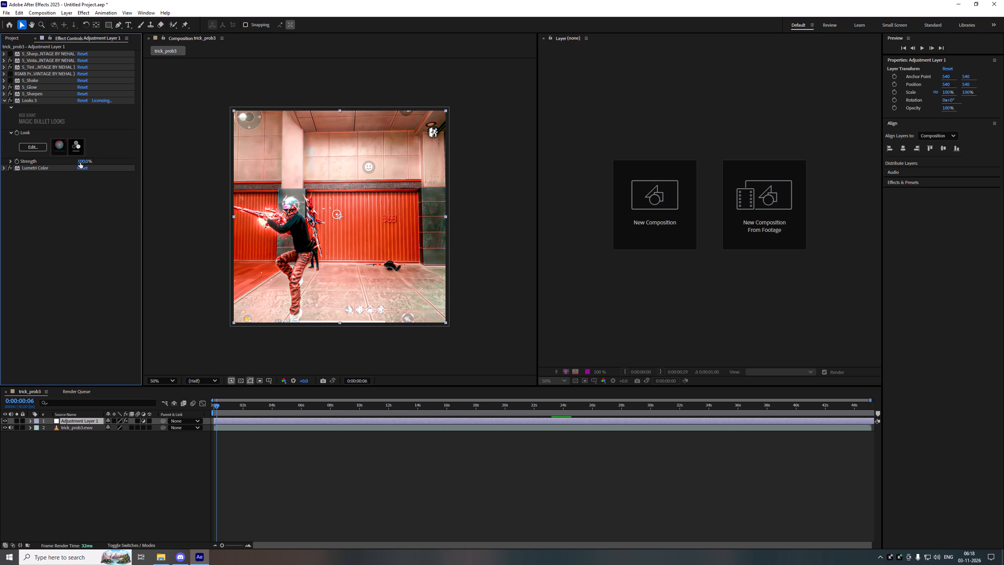
drag(80, 162, 58, 160)
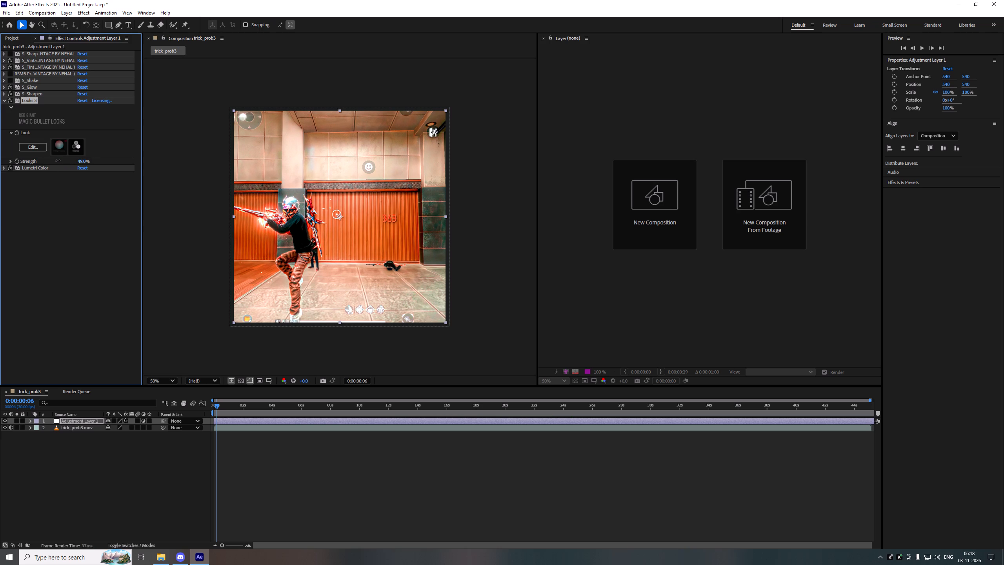
drag(58, 160, 57, 160)
key(space)
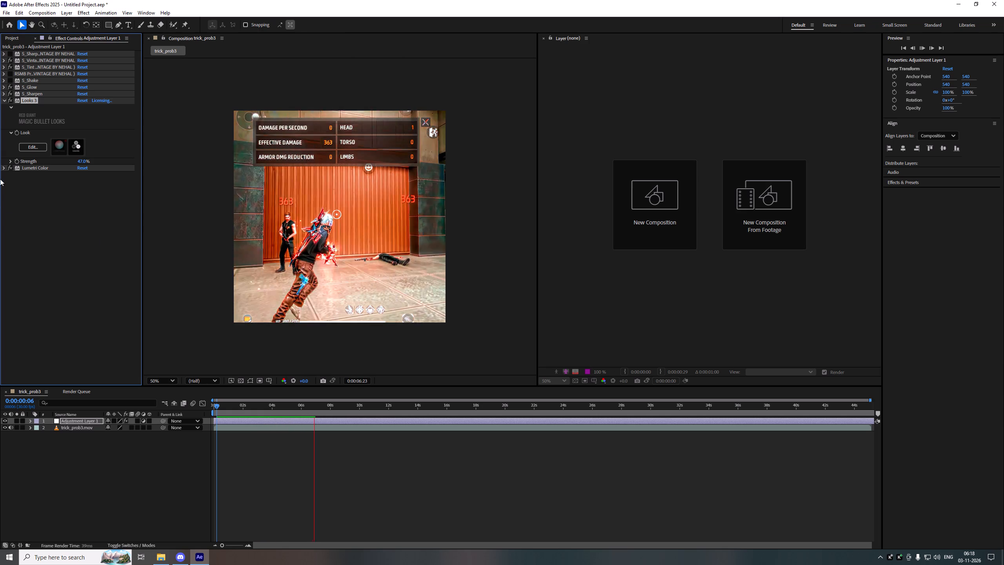
click(2, 102)
click(25, 171)
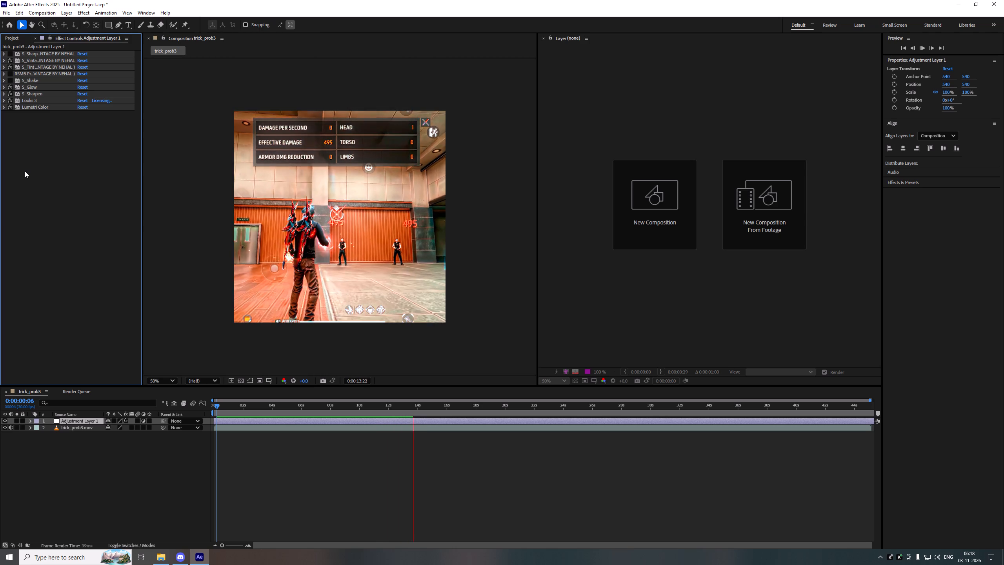
key(space)
Set the Looks 3 Strength to 39%, preview the clip briefly, and collapse the effect.
click(5, 98)
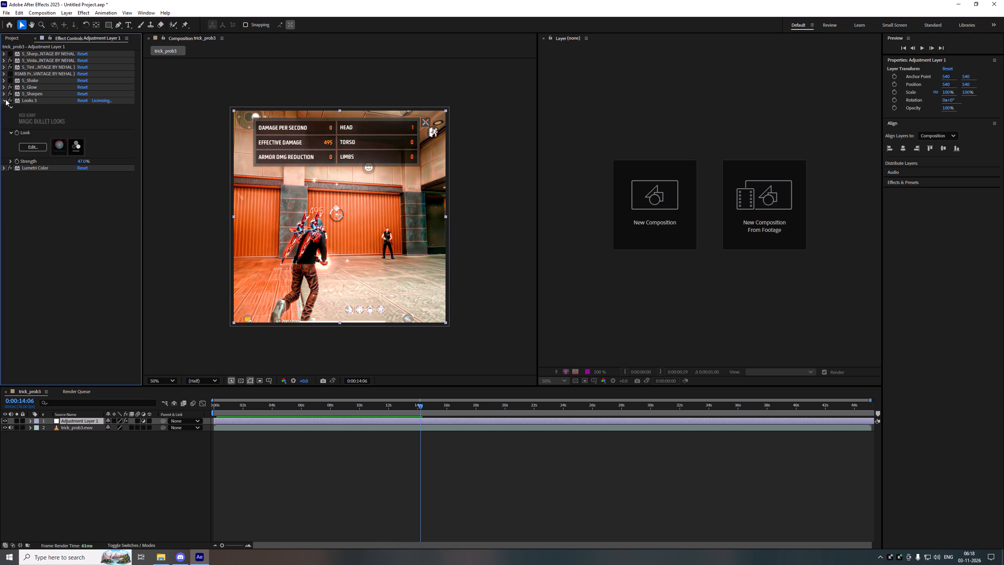
click(82, 159)
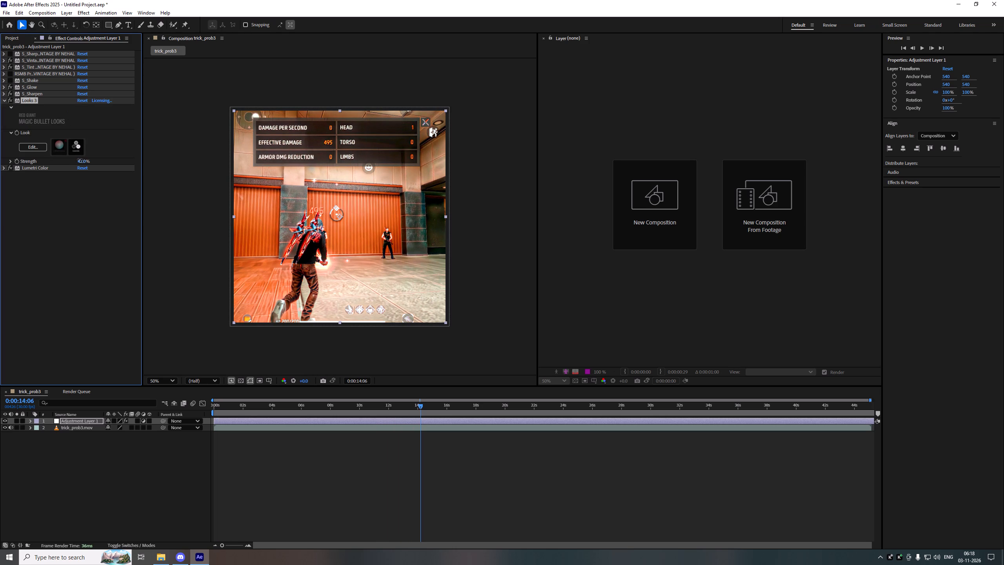
click(78, 188)
key(space)
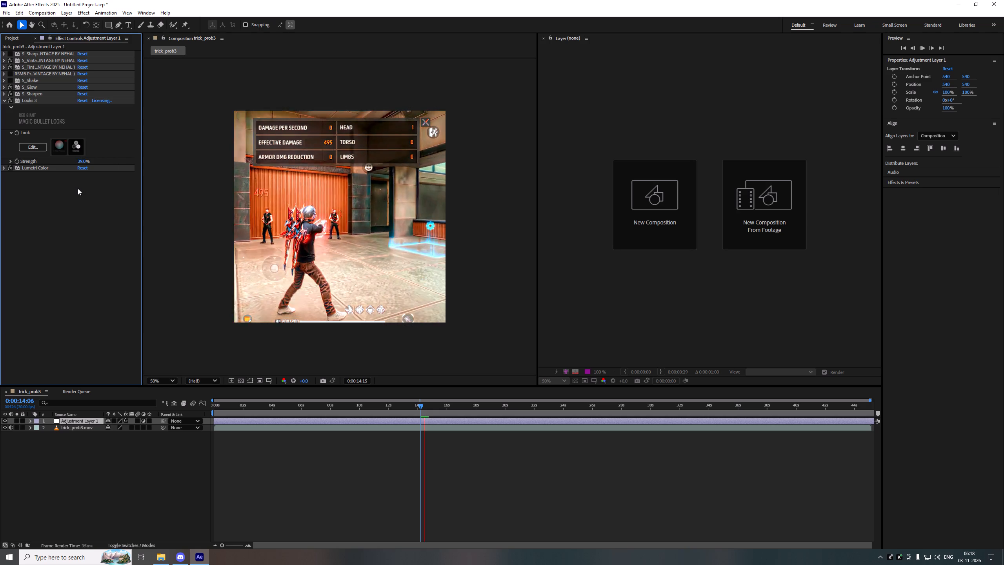
key(space)
click(5, 102)
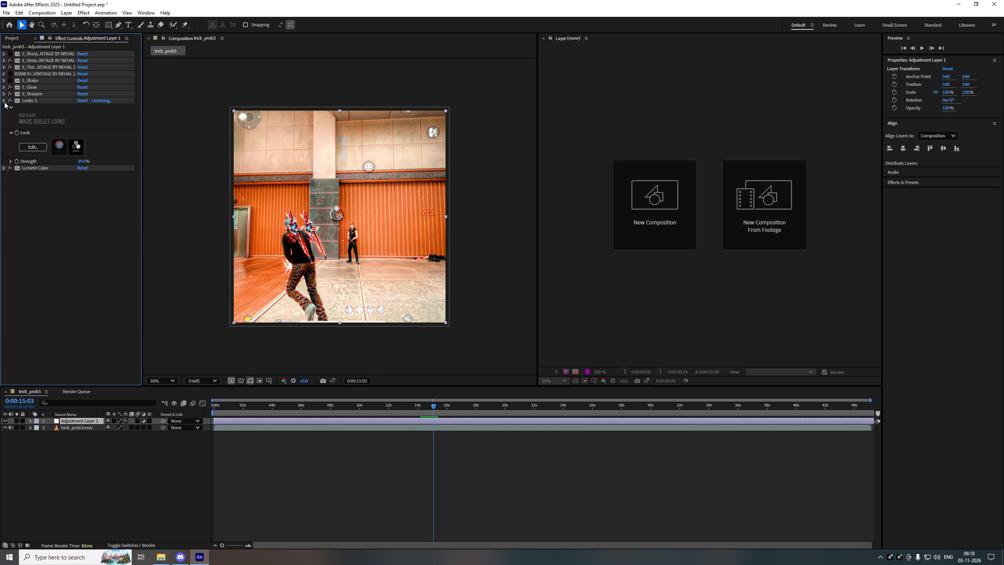
Set the S_Sharpen effect's Sharpen Amp to 1.200 and Edge Threshold to 0.1800, and collapse its settings.
click(4, 92)
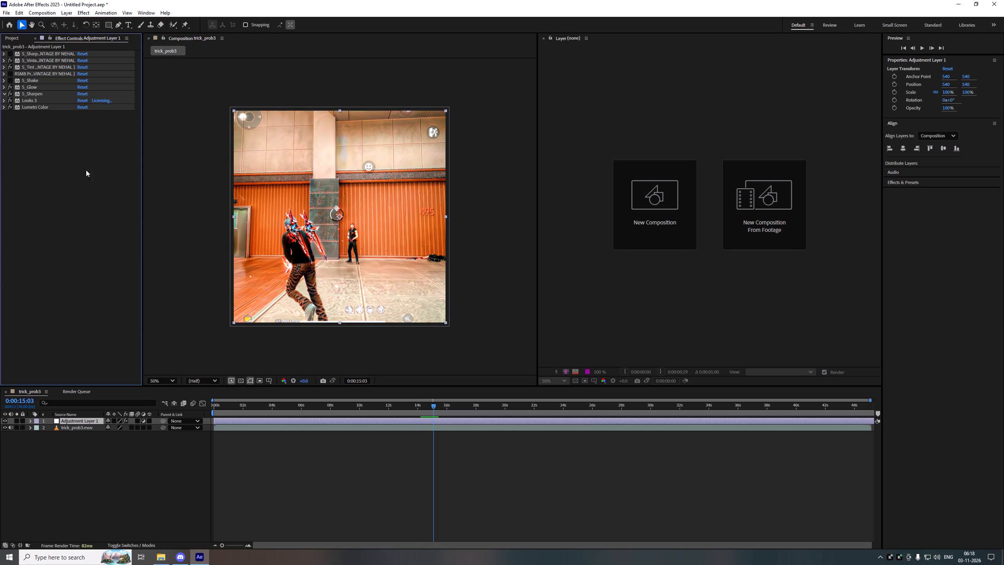
click(85, 149)
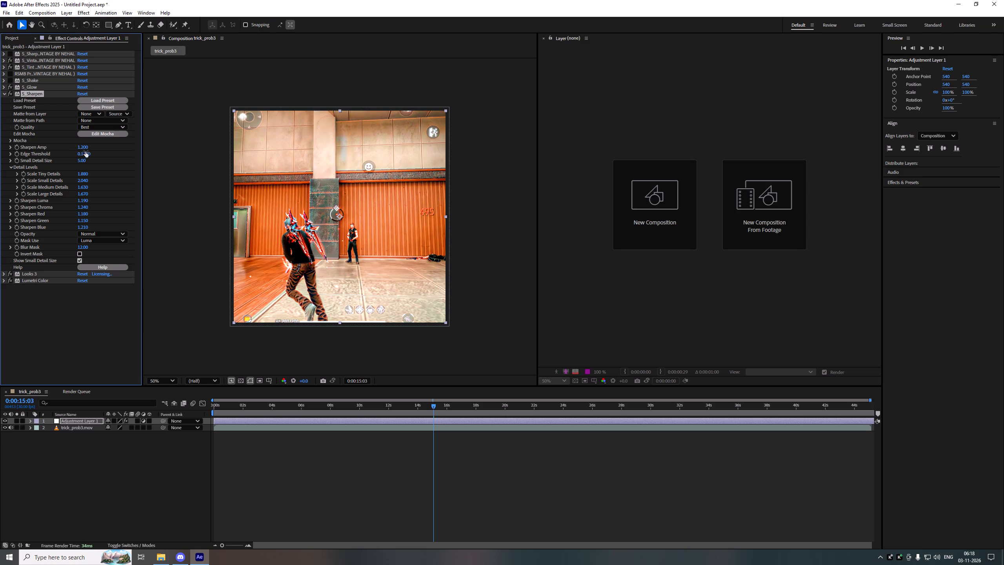
click(85, 154)
click(82, 319)
click(5, 95)
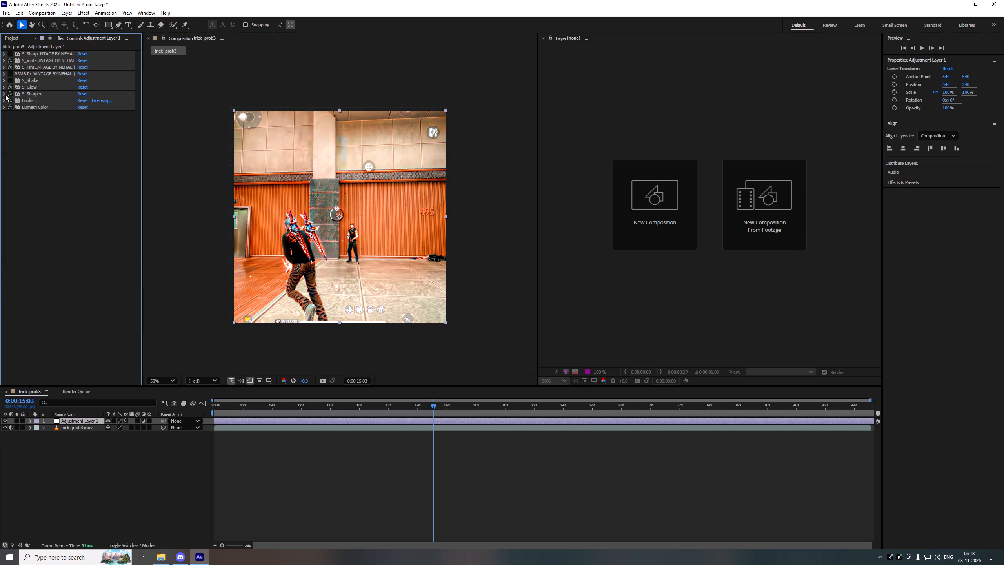
Preview the graded clip from about 15 seconds and from its start, and open the Looks 3 effect for a check.
key(space)
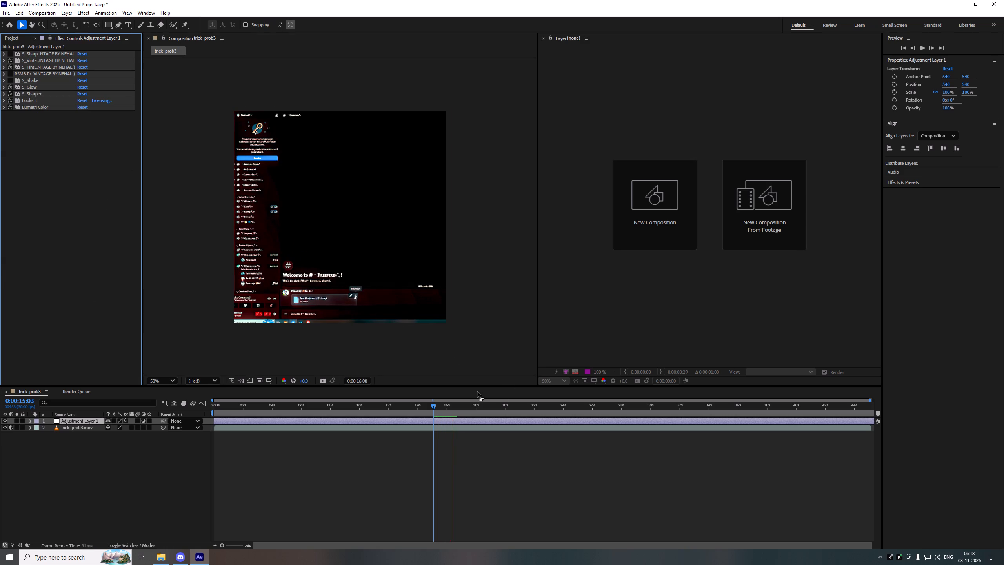
drag(424, 403, 194, 392)
key(space)
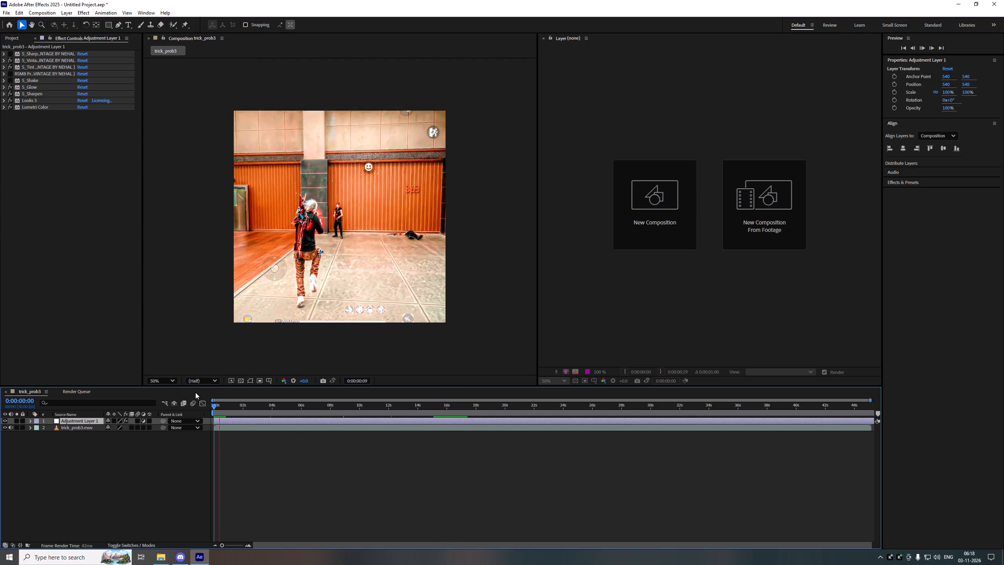
key(space)
click(2, 101)
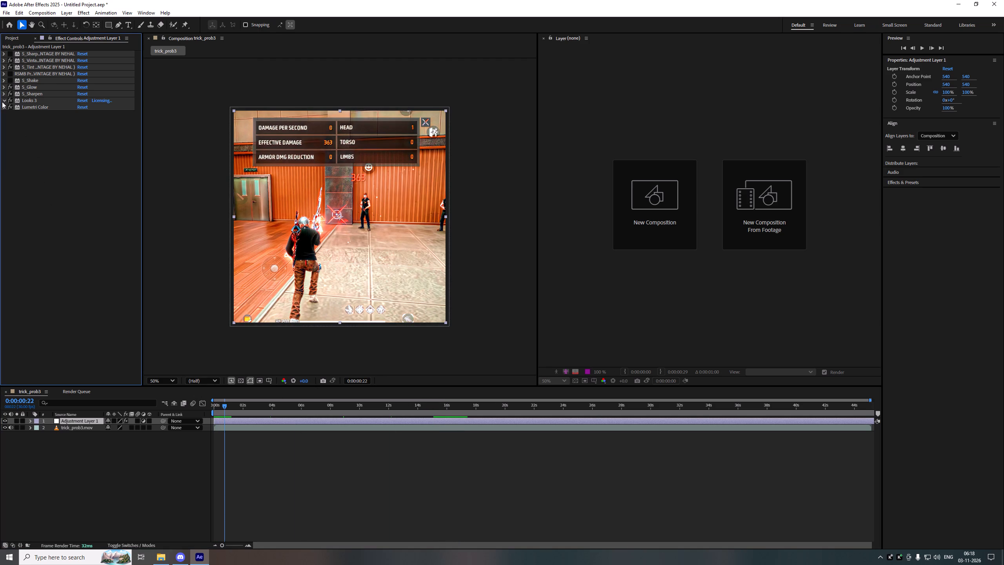
click(2, 102)
Set the S_Sharpen effect's Edge Threshold to 0.1000, preview the clip, and collapse the effect's settings.
click(1, 93)
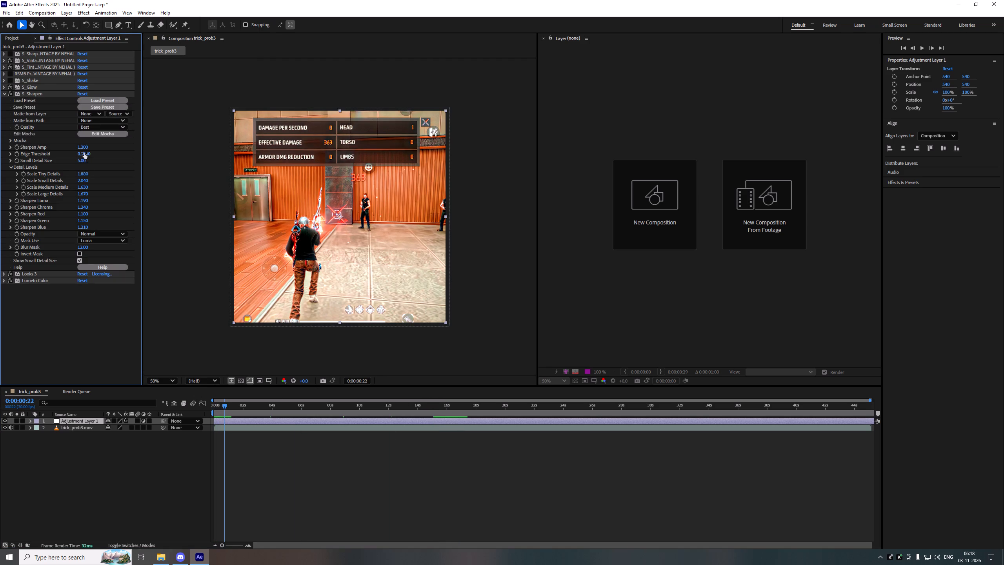
click(84, 153)
key(space)
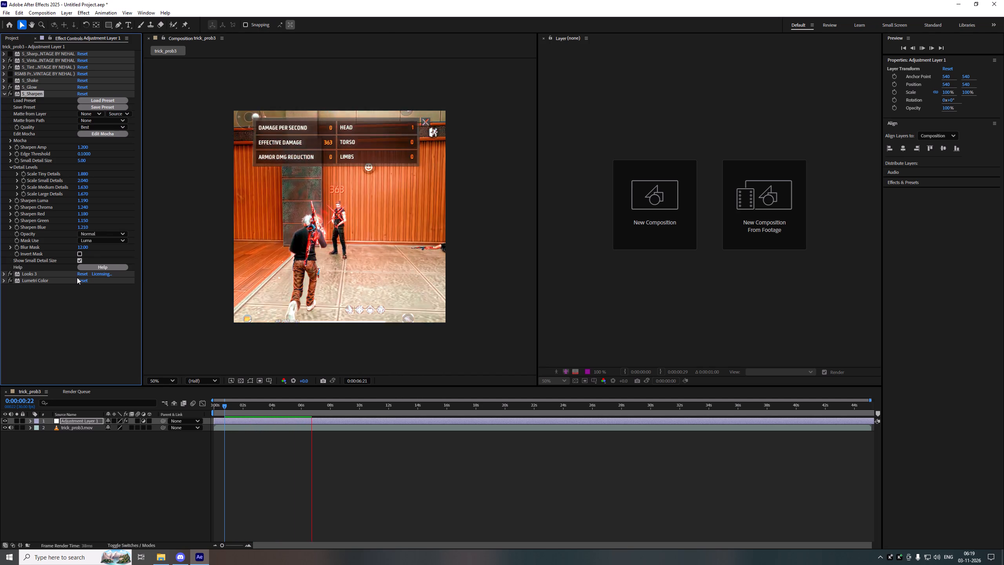
click(2, 94)
click(12, 217)
key(space)
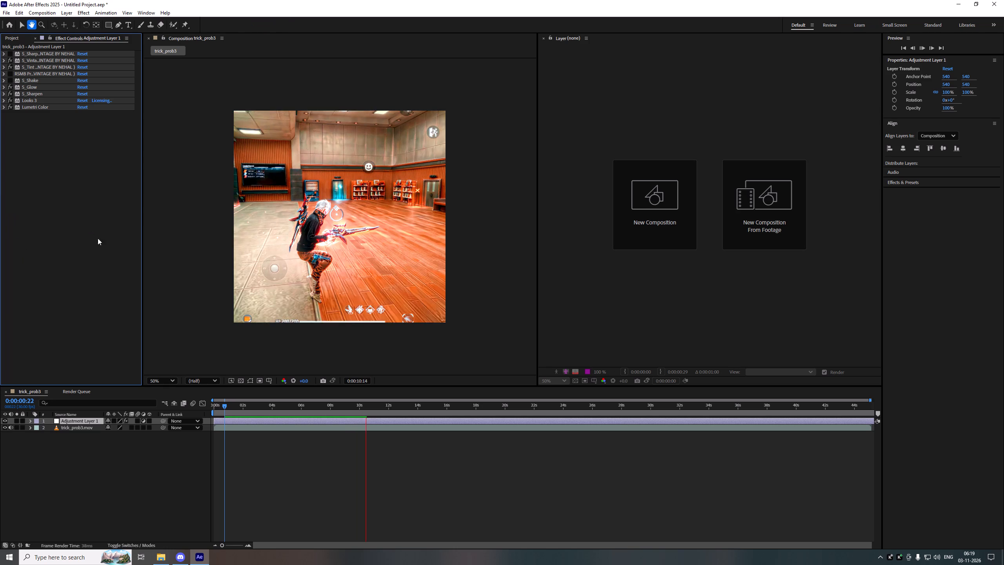
Pre-compose the adjustment layer and trick_prob3.mov together, moving all attributes, with the duration adjustment turned off.
ctrl+click(277, 425)
ctrl+click(277, 424)
ctrl+click(277, 420)
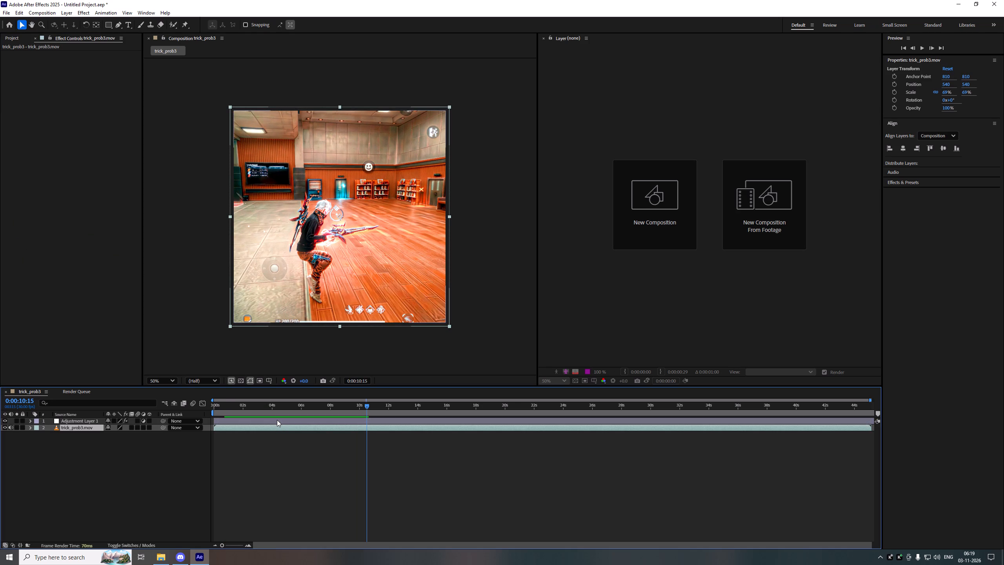
ctrl+click(277, 420)
ctrl+click(282, 422)
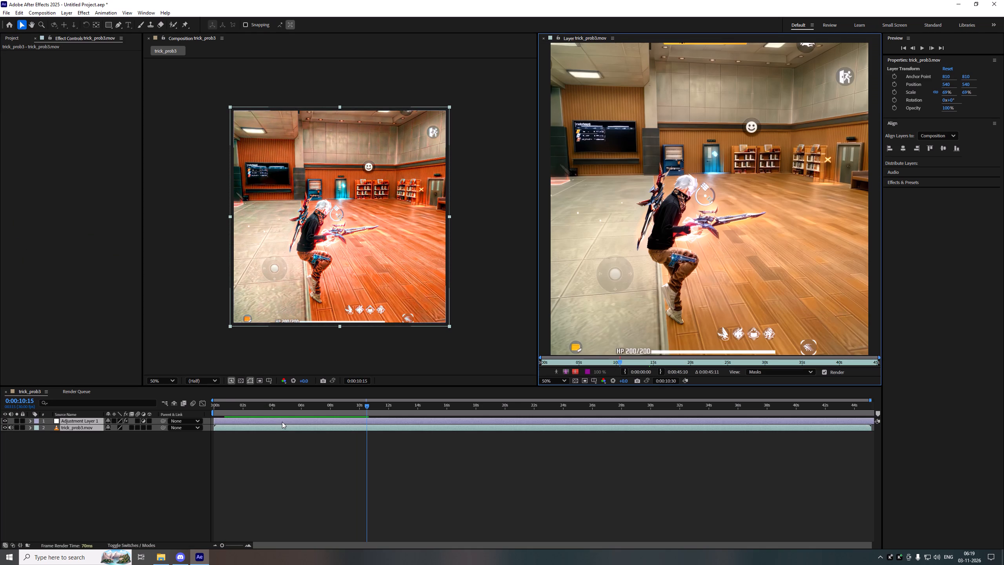
key(ctrl+shift+c)
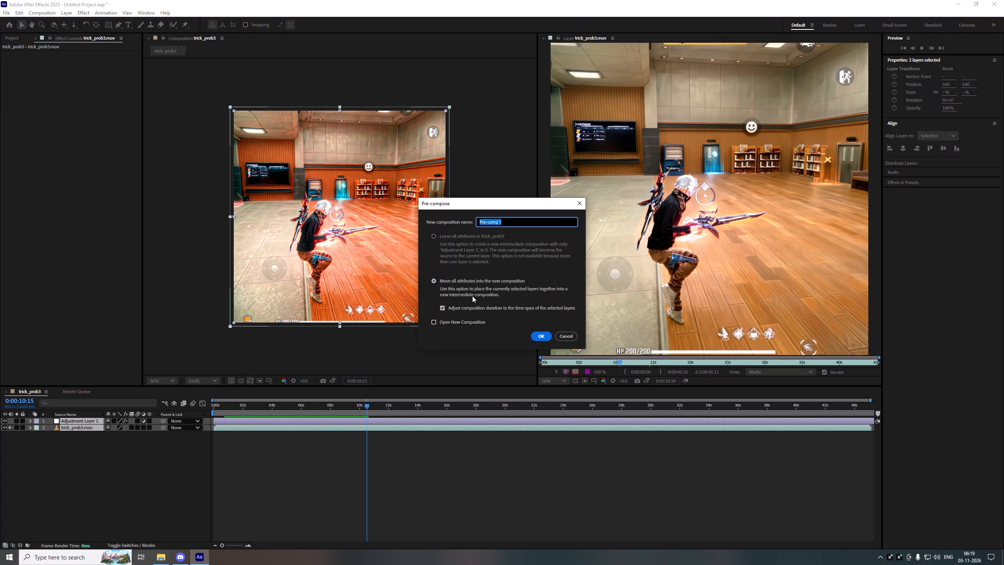
click(468, 307)
click(540, 340)
click(331, 456)
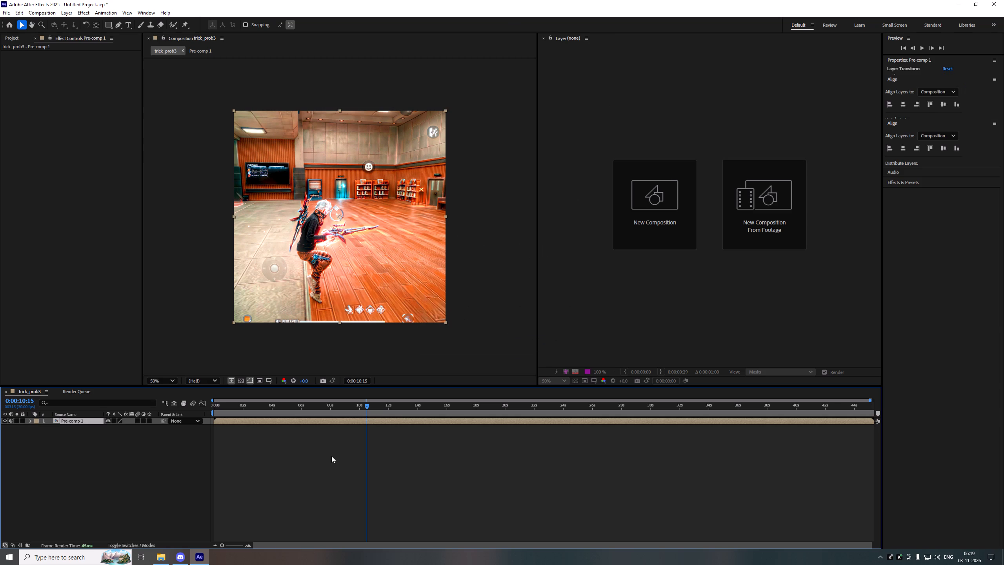
Apply the recent animation preset 120 FPS PRO to the pre-composed layer, collapse its effect, and preview from the start.
click(343, 422)
click(107, 16)
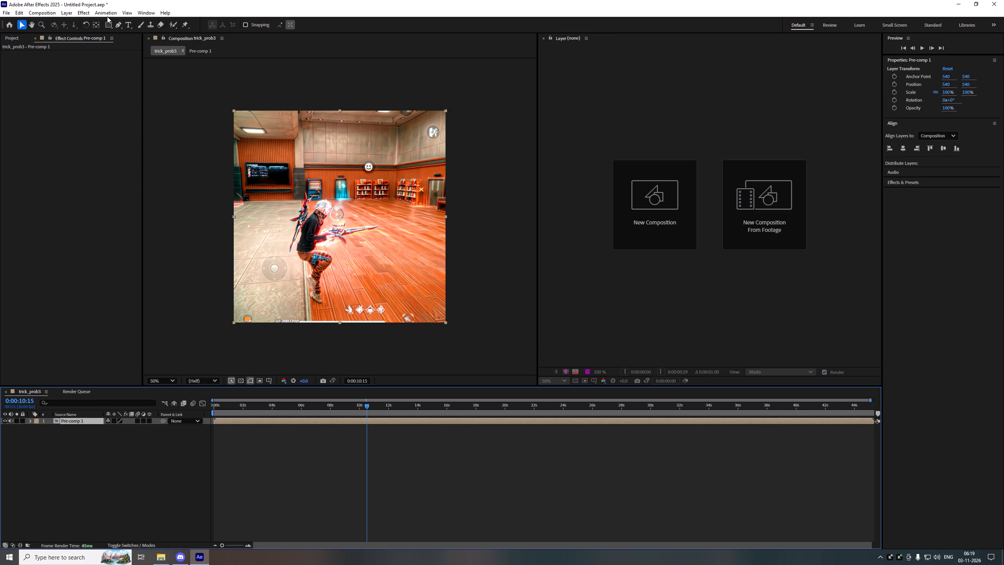
click(108, 12)
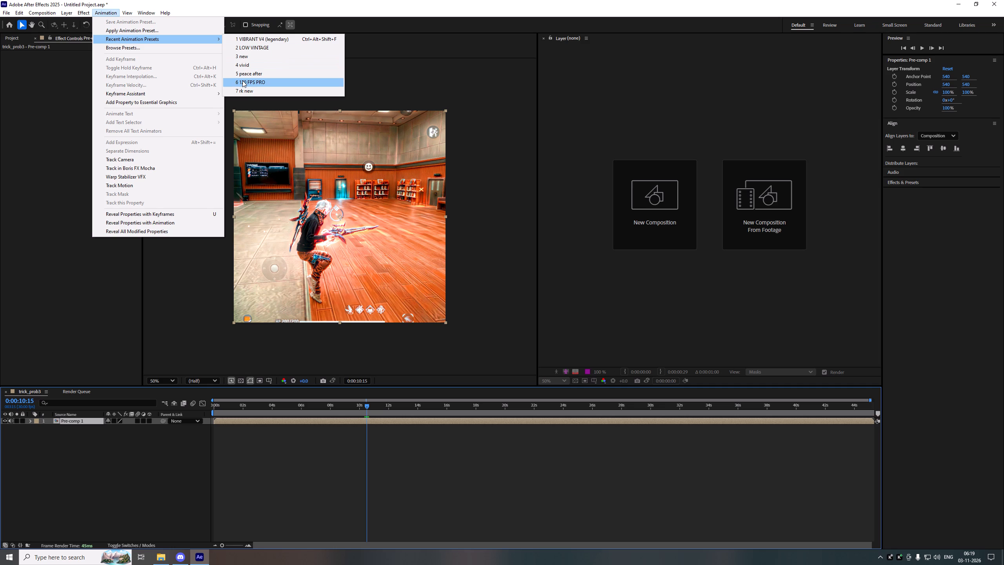
click(266, 78)
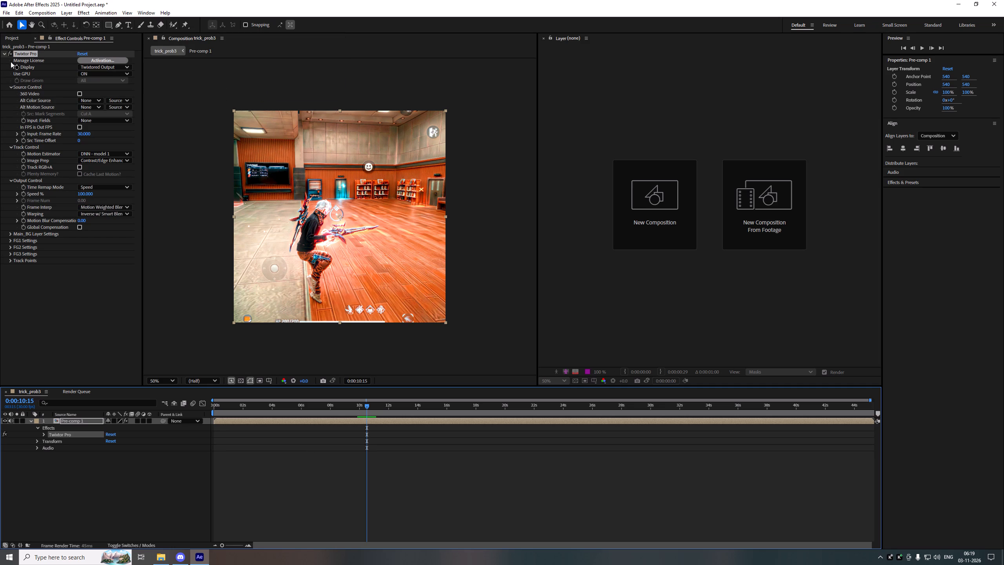
click(2, 53)
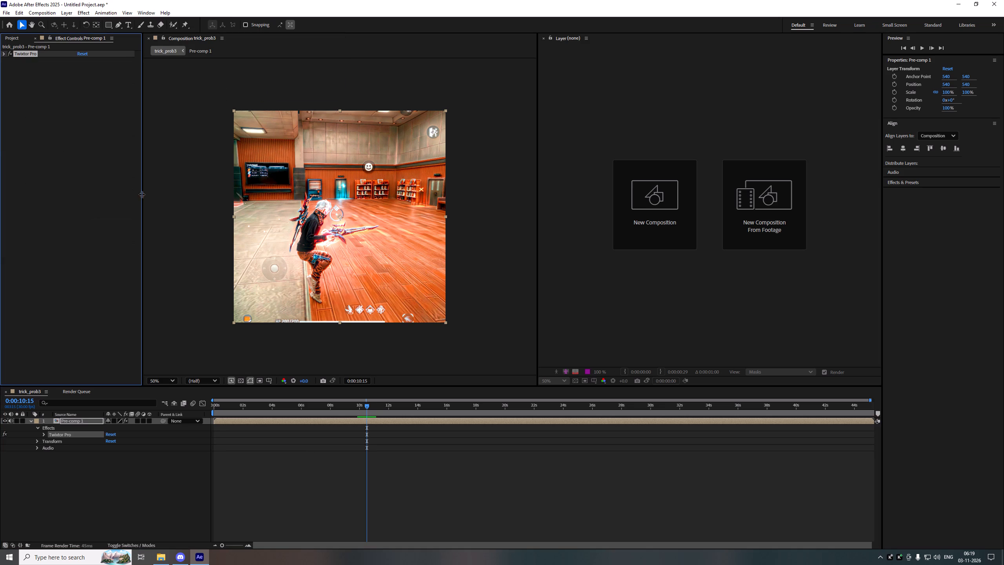
drag(358, 404, 163, 403)
key(space)
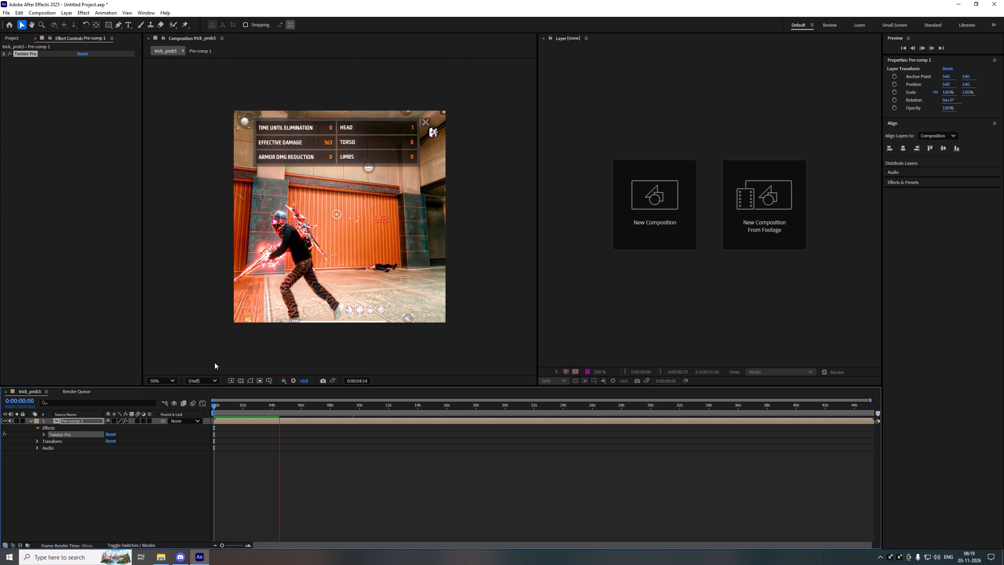
key(space)
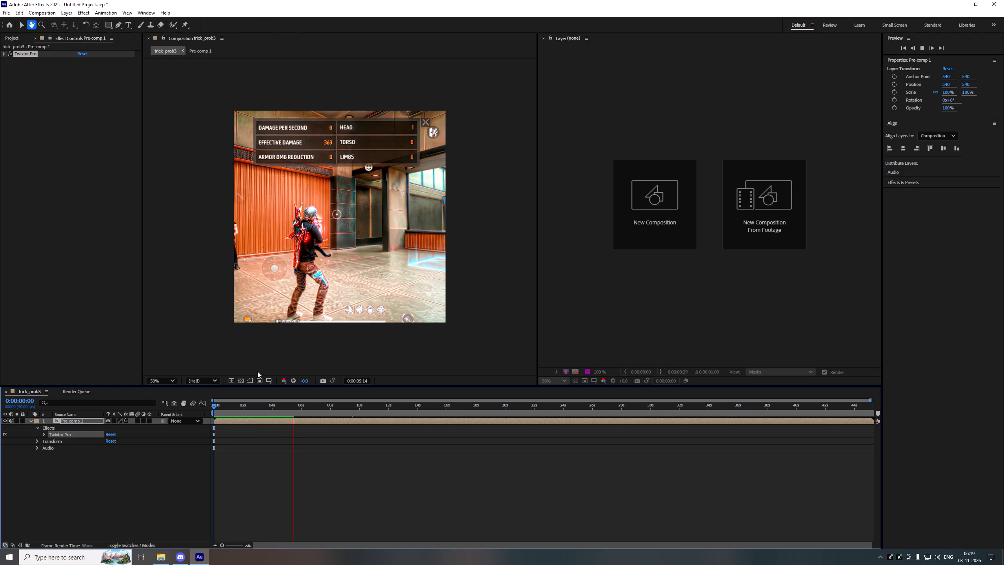
Pre-compose the layer again, moving all attributes into the new composition and adjusting its duration to the layer's time span.
click(265, 422)
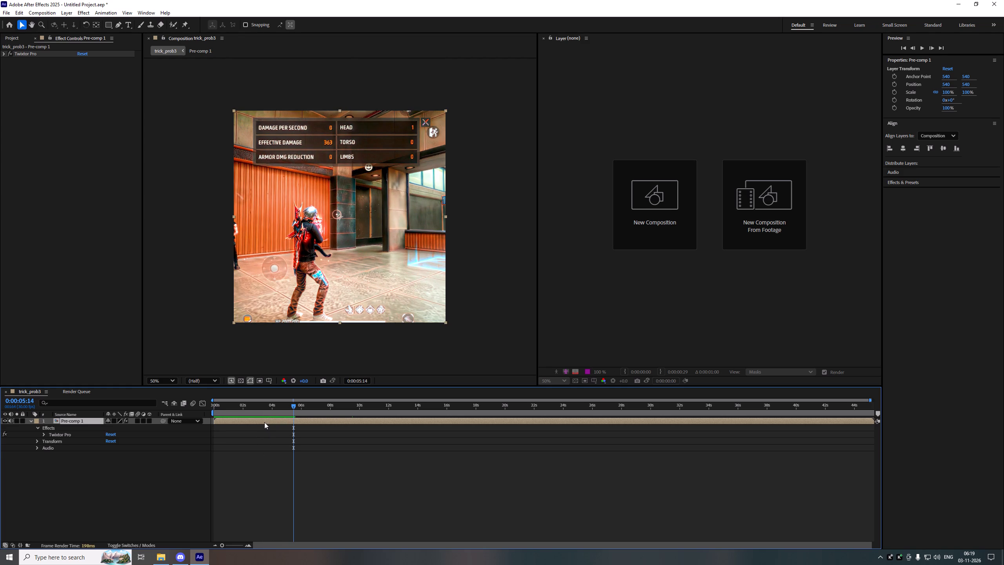
key(ctrl+shift+c)
click(442, 282)
click(449, 309)
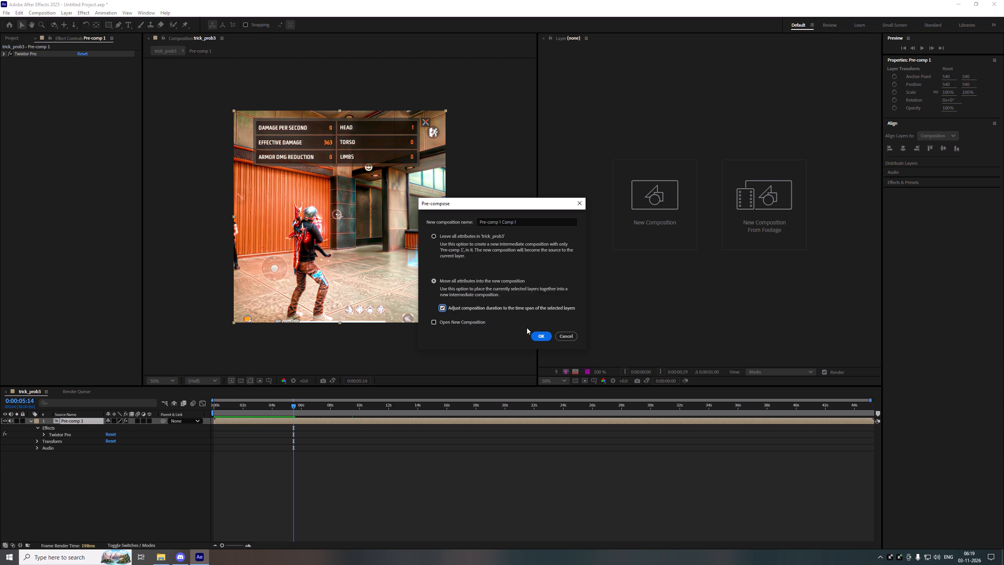
click(537, 334)
click(350, 424)
Set the trick_prob3 composition's frame rate to 60 fps.
right_click(321, 437)
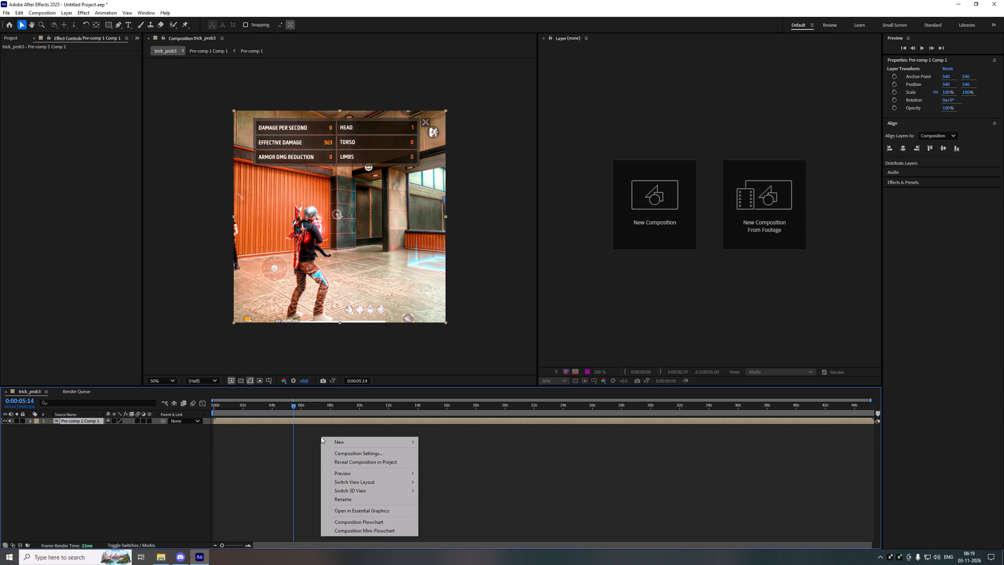
click(348, 457)
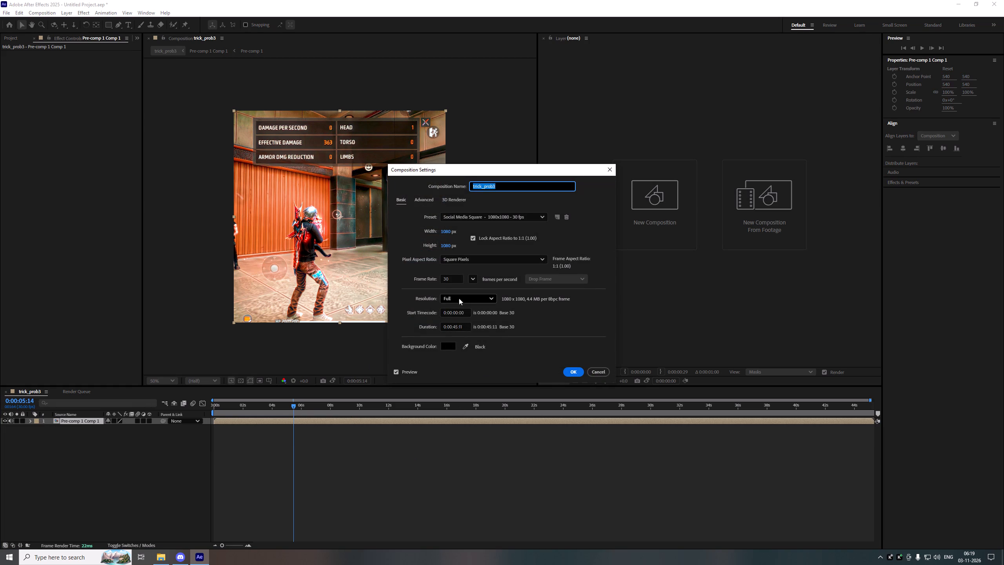
drag(457, 281, 416, 279)
key(6)
key(9)
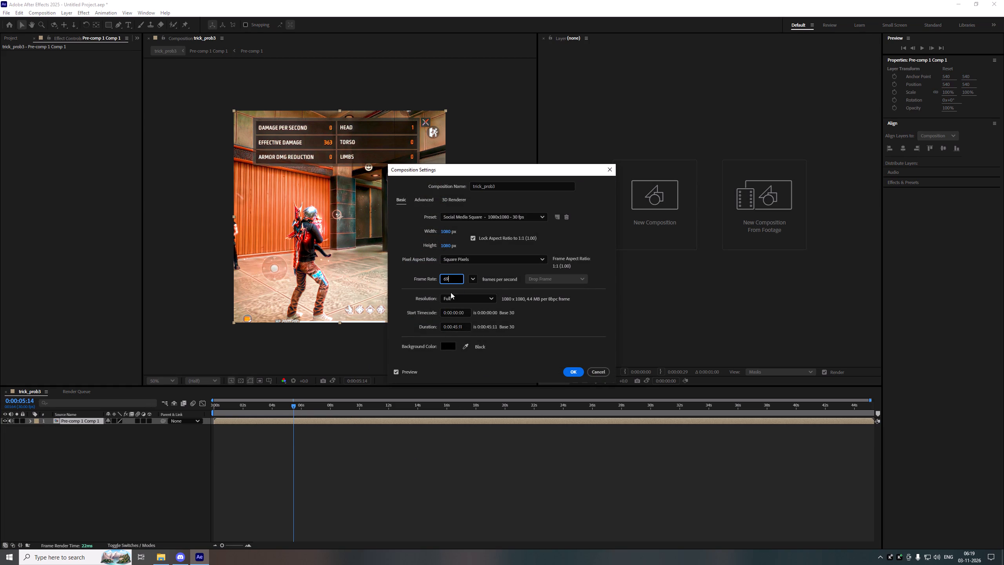
key(BackSpace)
key(0)
click(579, 369)
Apply the recent animation preset "peace after" to the nested pre-comp layer and collapse its effects.
click(410, 422)
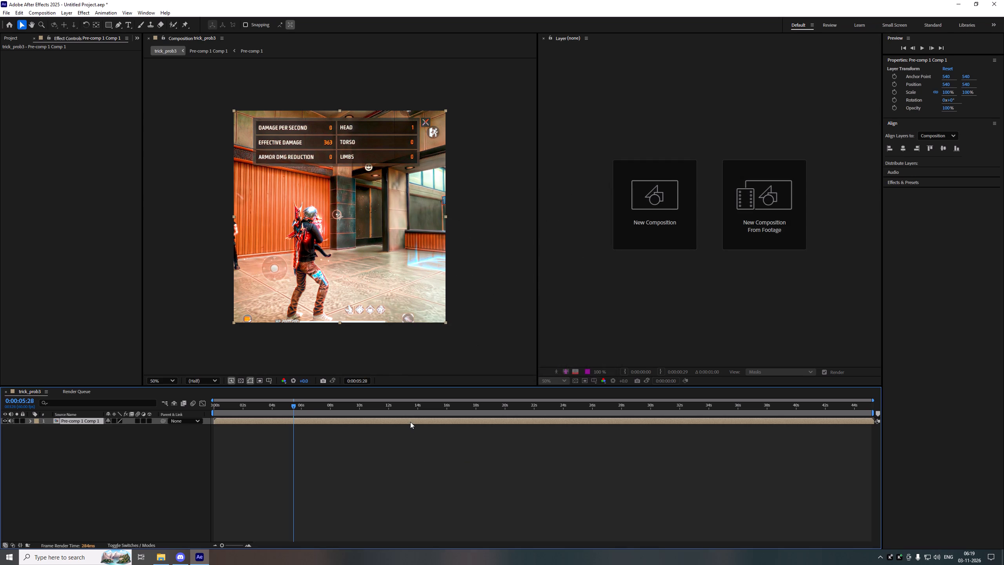
click(104, 12)
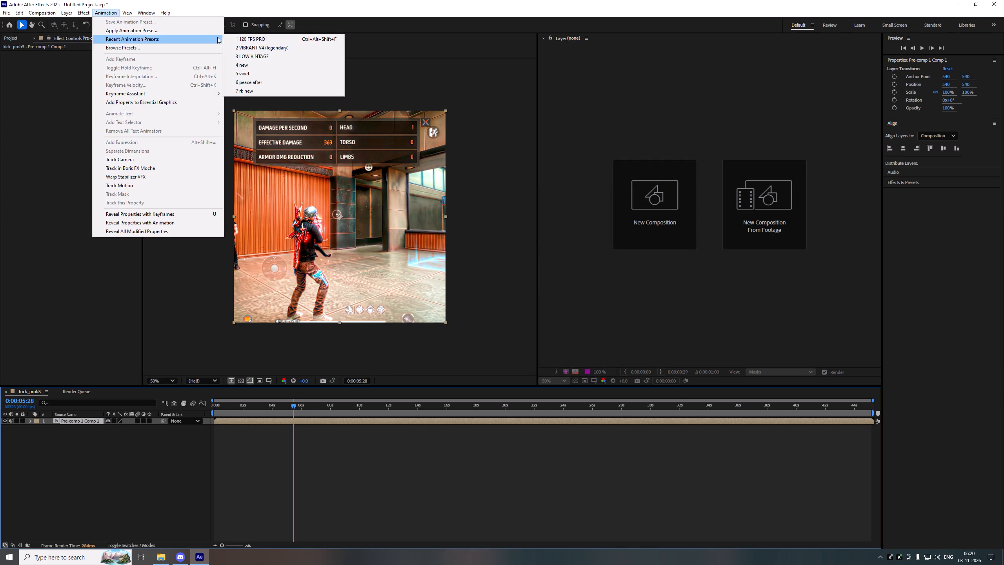
click(258, 82)
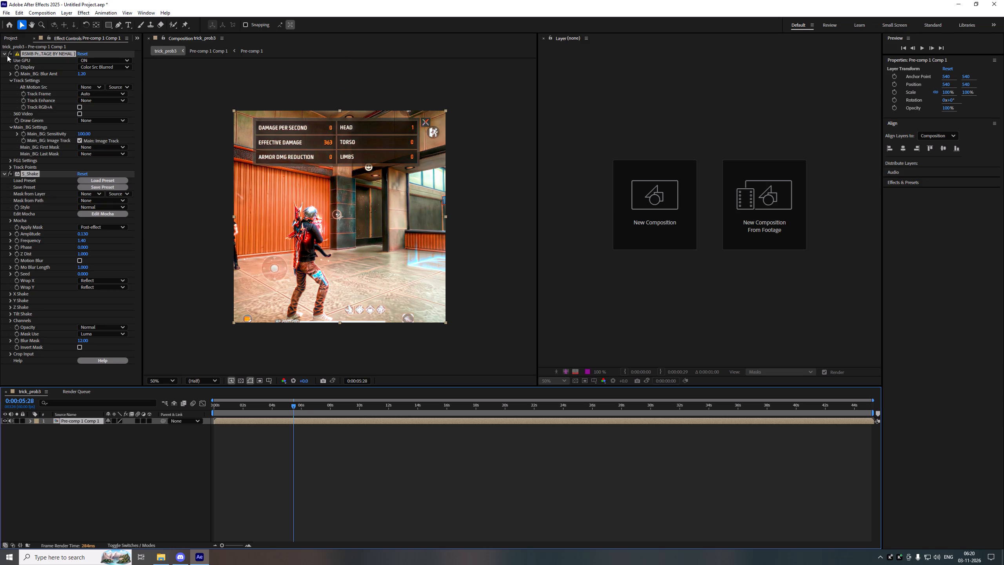
click(5, 52)
Preview the composition from its start with the motion blur and shake effects applied.
key(space)
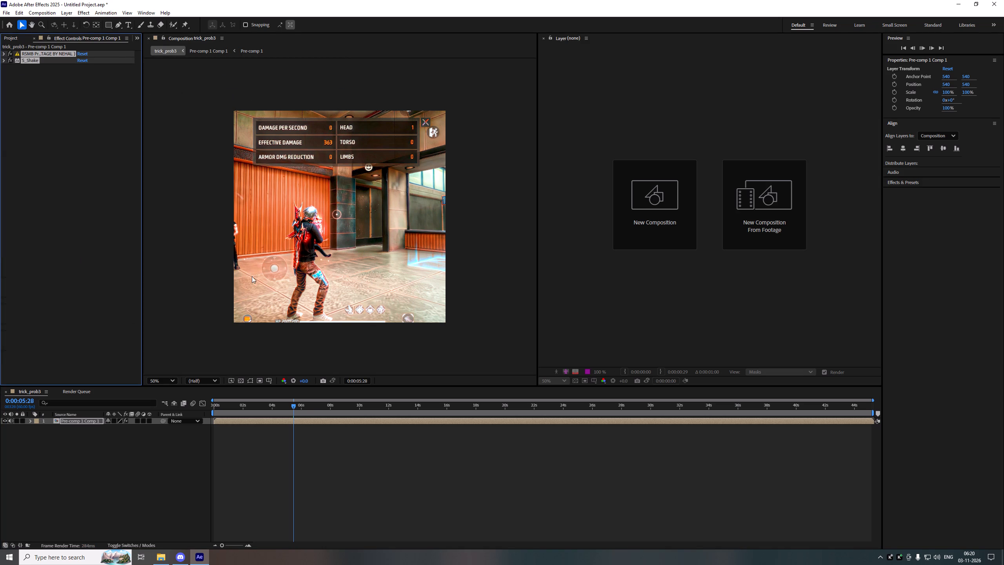
click(62, 194)
drag(300, 405, 295, 405)
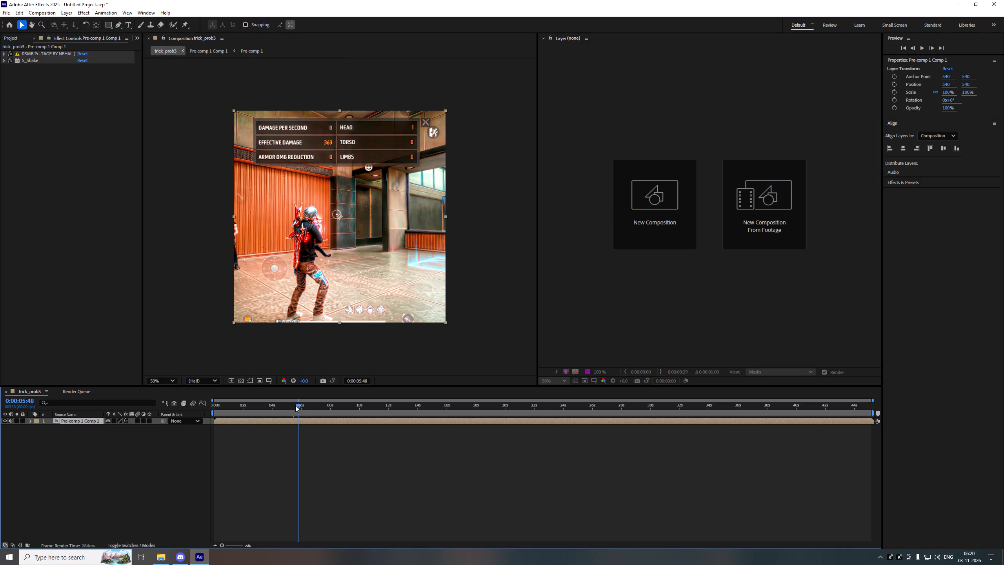
drag(295, 405, 190, 406)
key(space)
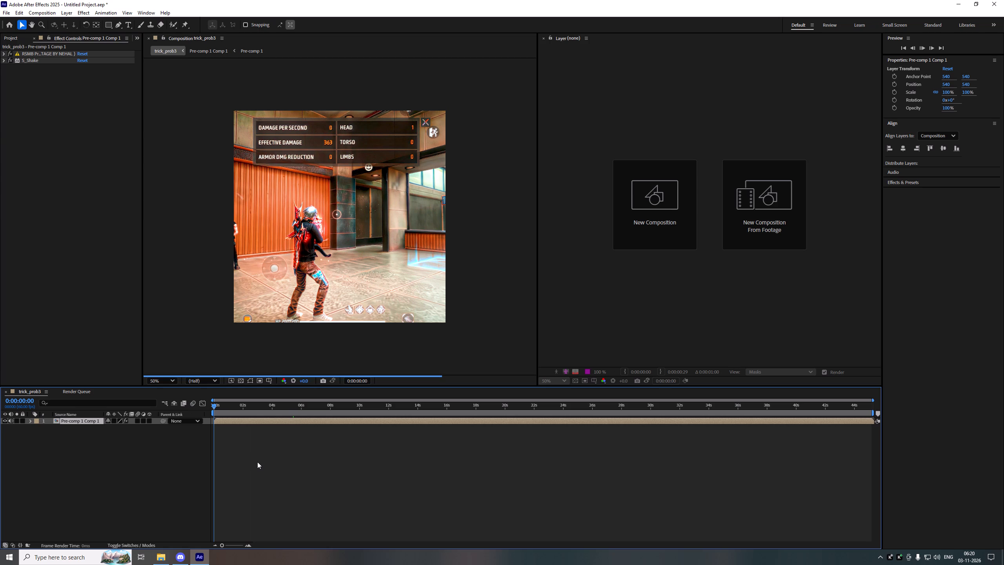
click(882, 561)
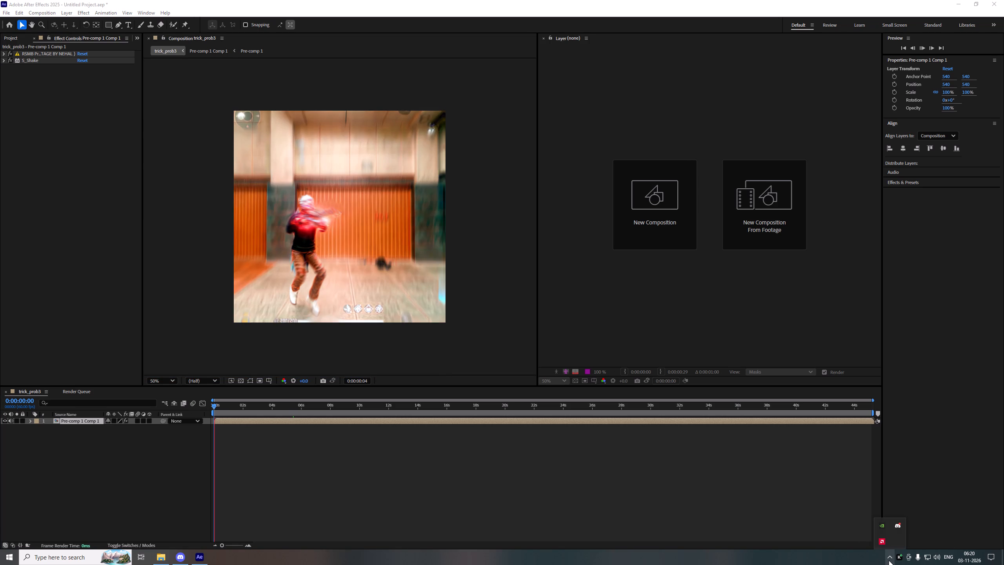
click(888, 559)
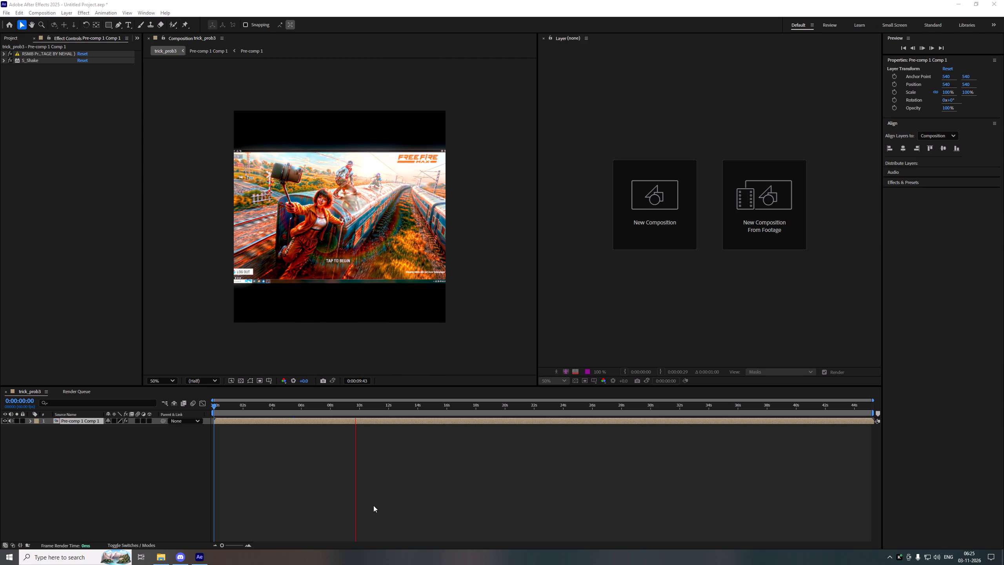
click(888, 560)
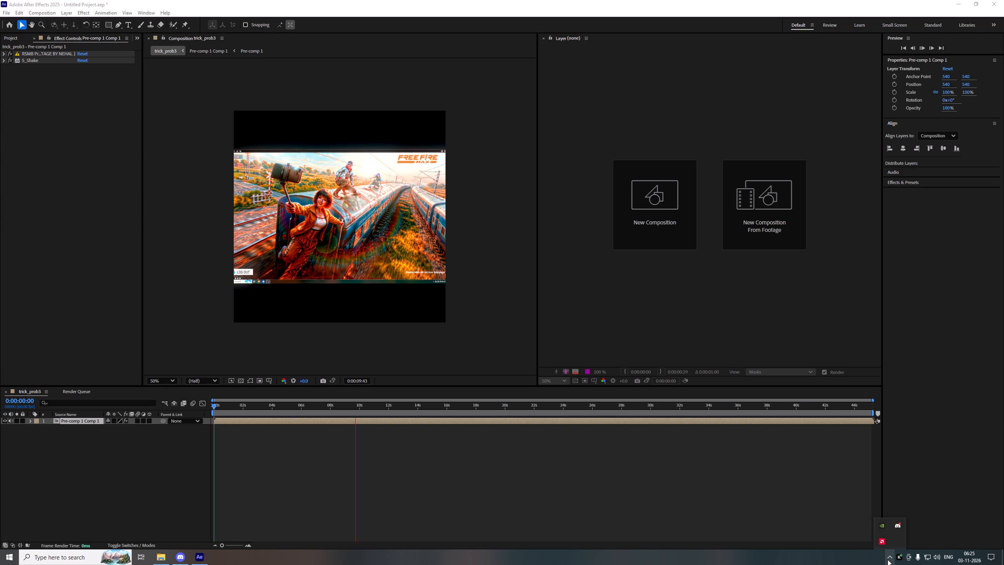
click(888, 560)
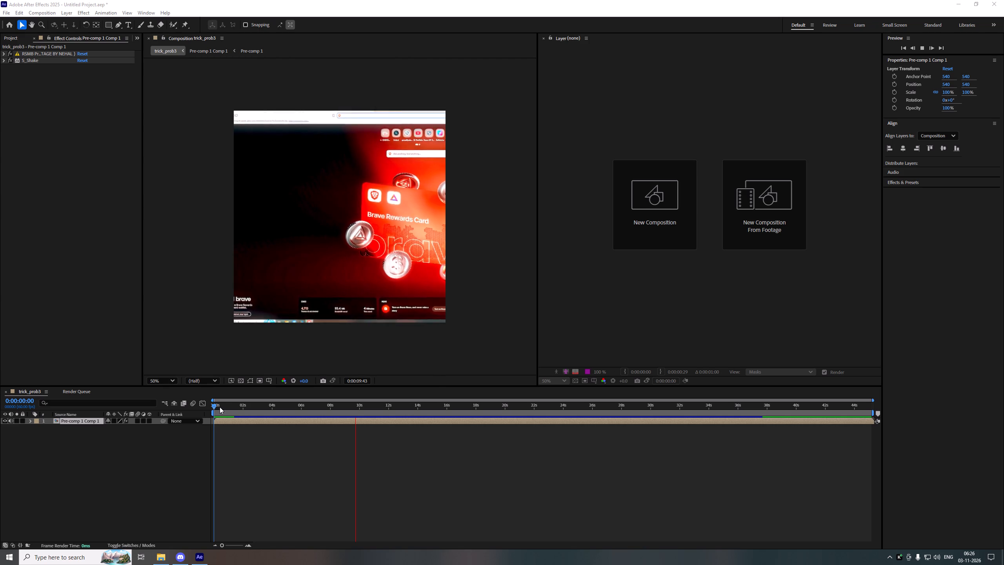
Preview the composition from about 23 seconds.
drag(213, 405, 555, 438)
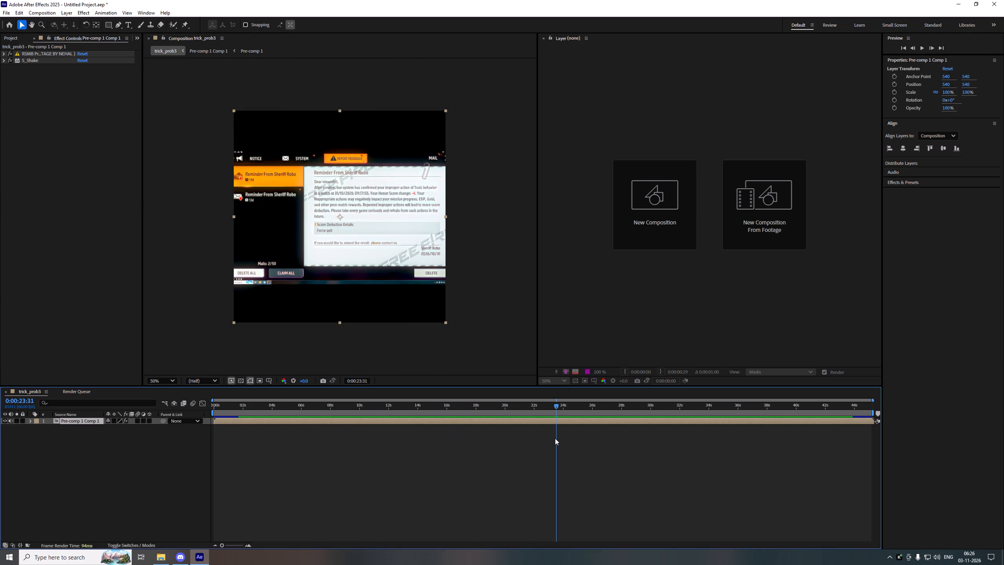
key(space)
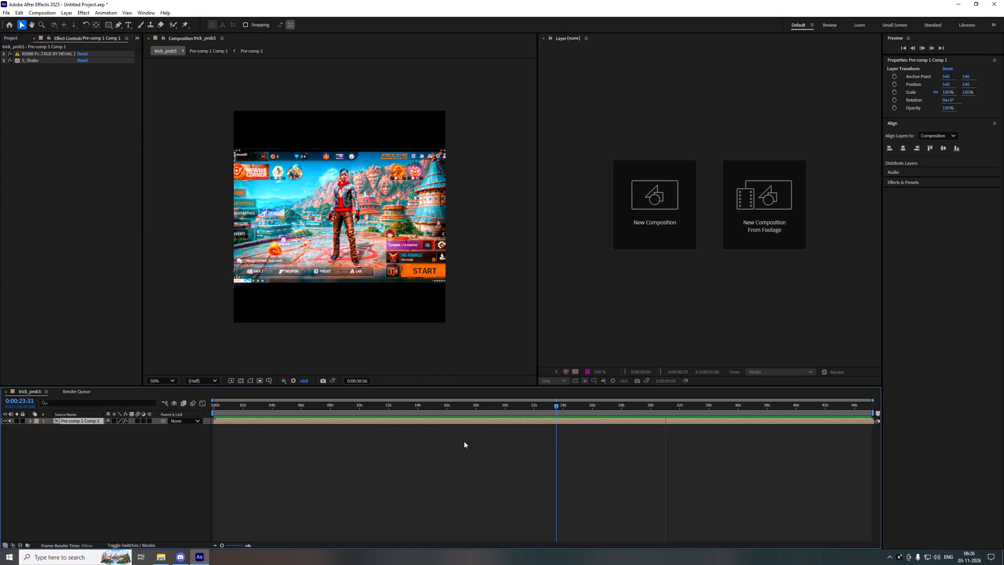
Add the trick_prob3 composition to the render queue.
key(ctrl+m)
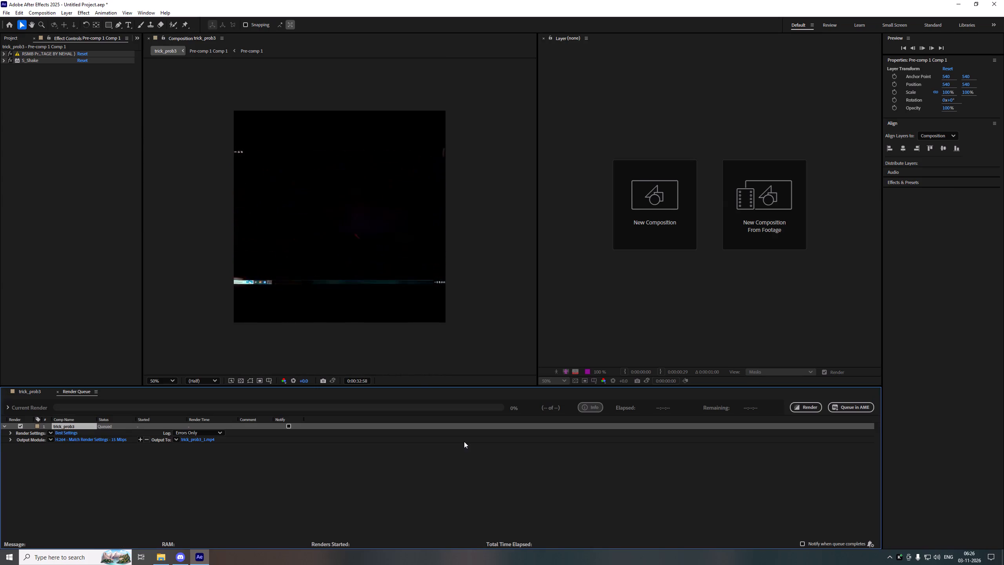
Set the render's output file name to "today" in the AF output folder.
click(182, 439)
text(today)
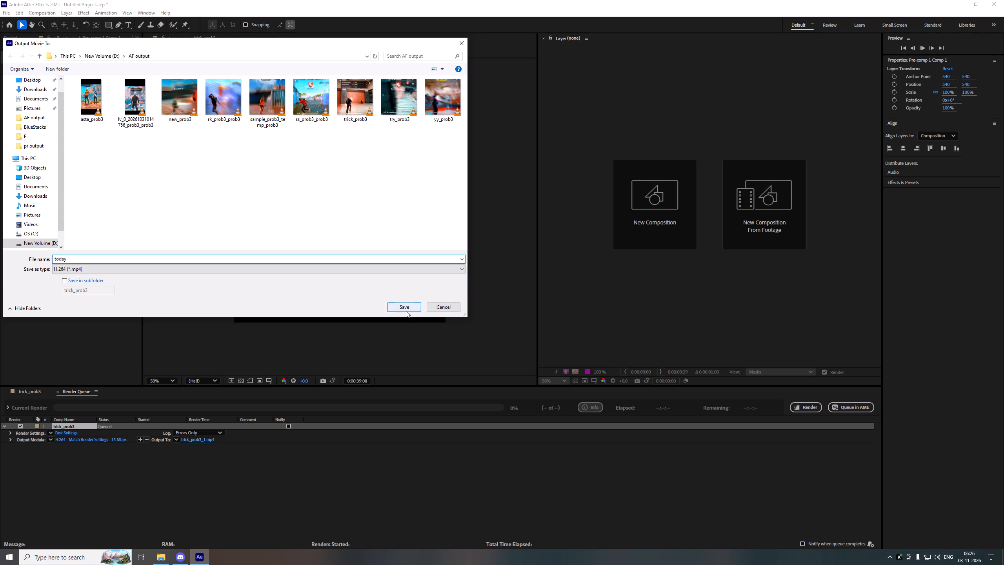
click(406, 311)
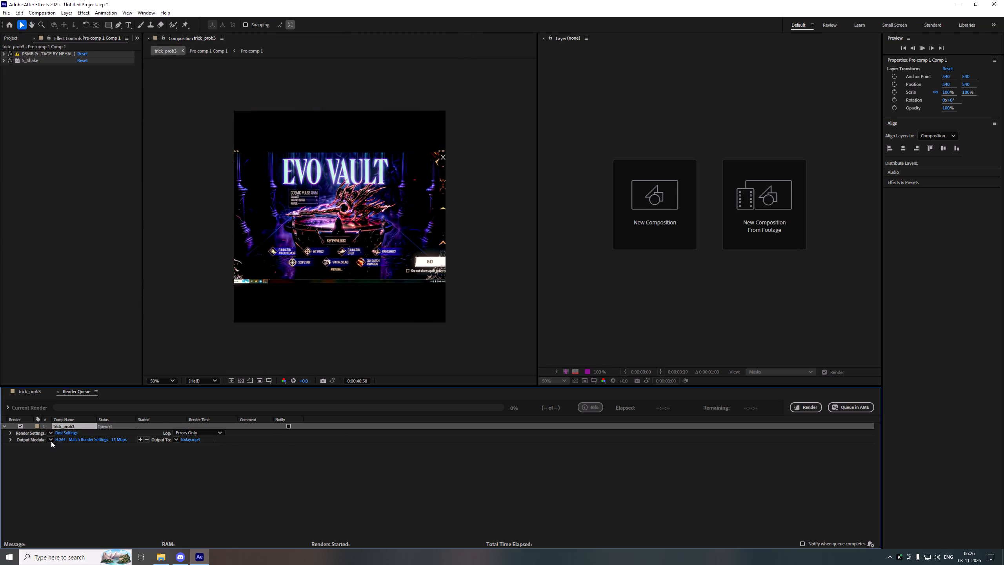
Switch the output module to the Lossless template and start rendering the trick_prob3 composition.
click(51, 441)
click(89, 383)
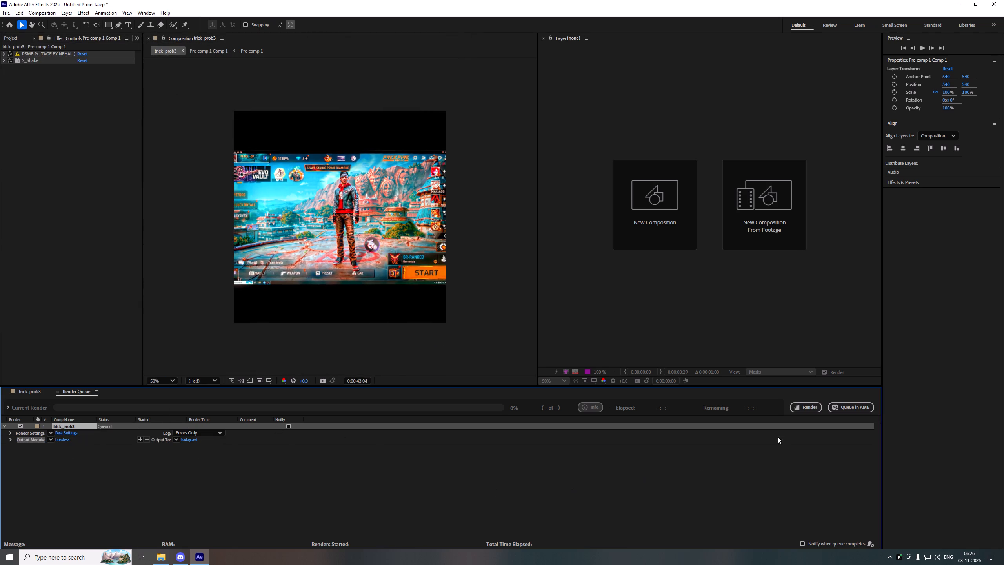
click(798, 406)
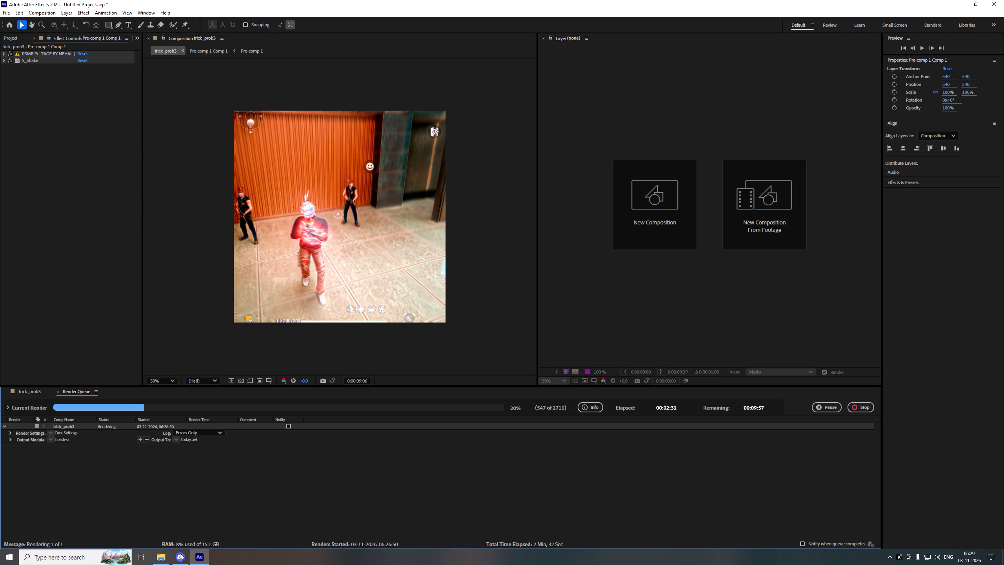
Switch to File Explorer, open the TRY_prob3 video from folder E in VLC, and close both the player and the folder window.
click(158, 554)
double_click(725, 314)
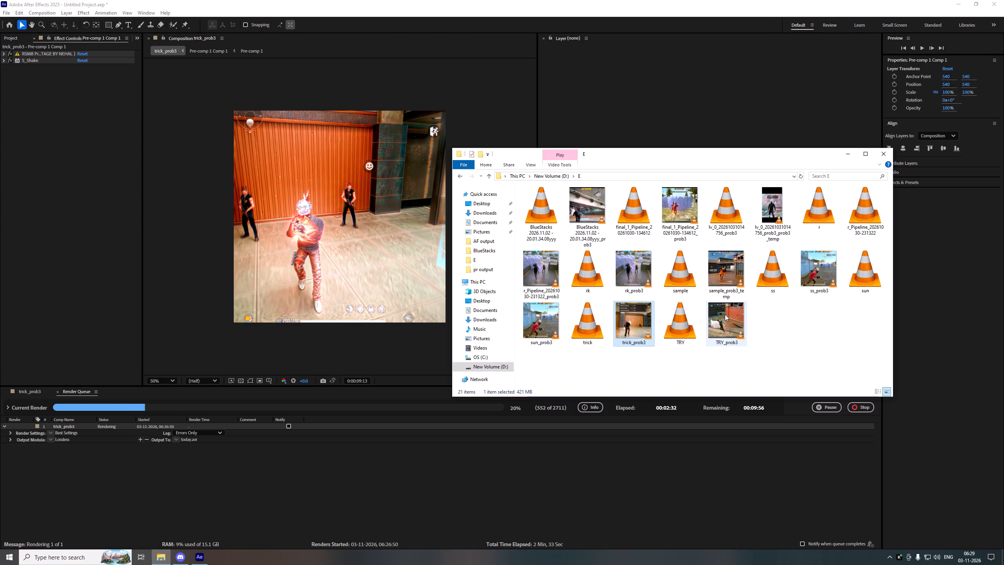
click(1003, 0)
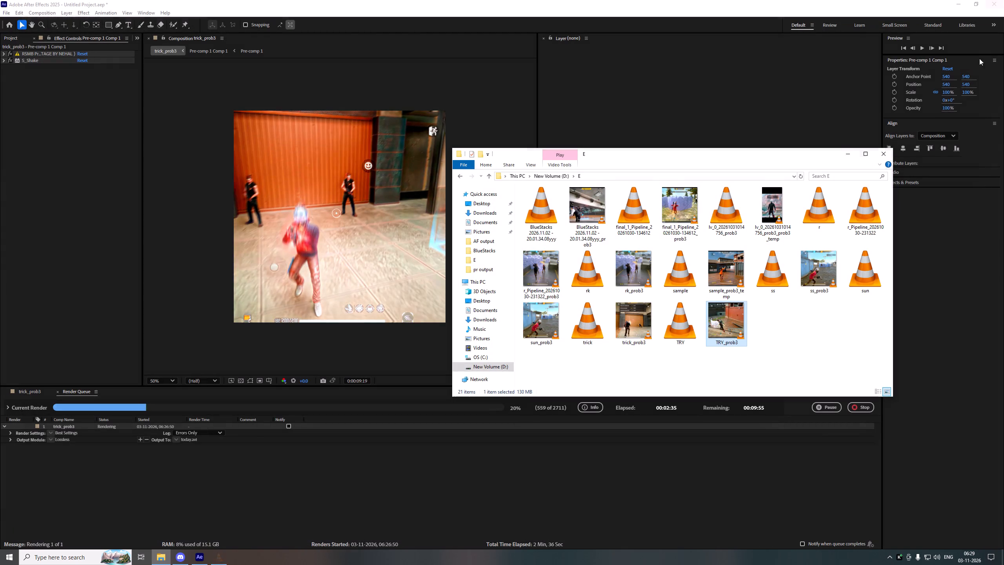
click(888, 149)
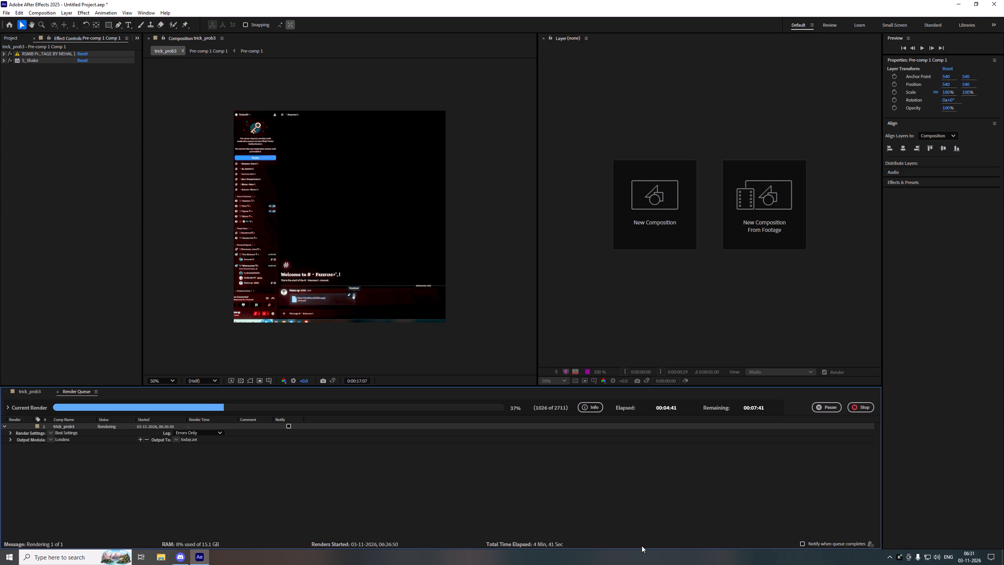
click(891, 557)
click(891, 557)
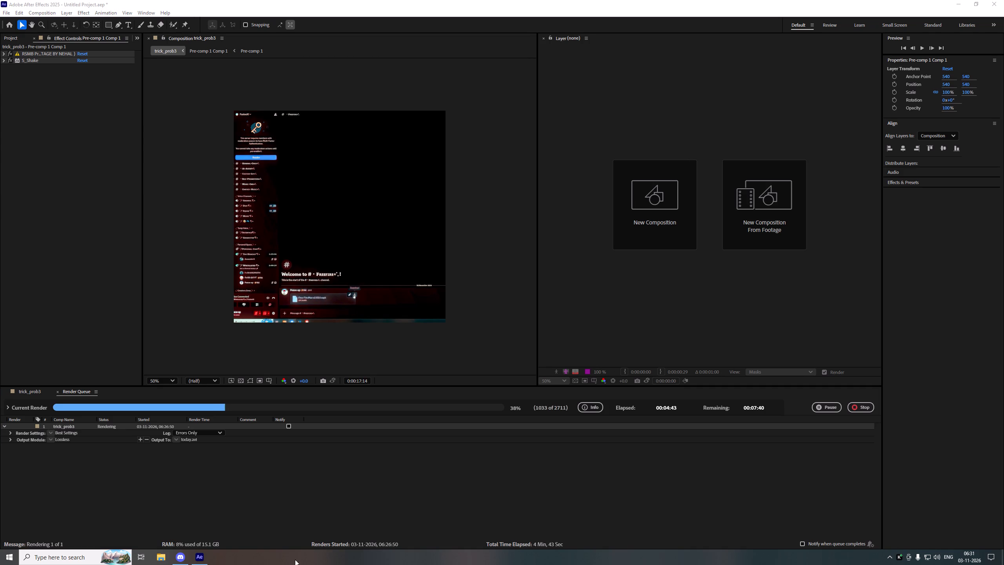
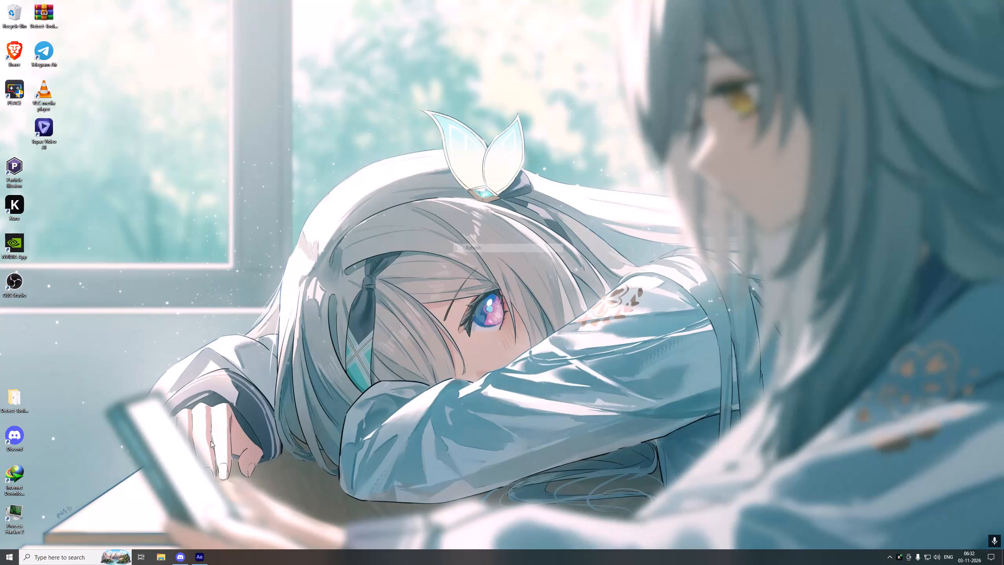
Switch back to After Effects to check the progress of the trick_prob3 render.
click(205, 556)
click(889, 564)
click(889, 564)
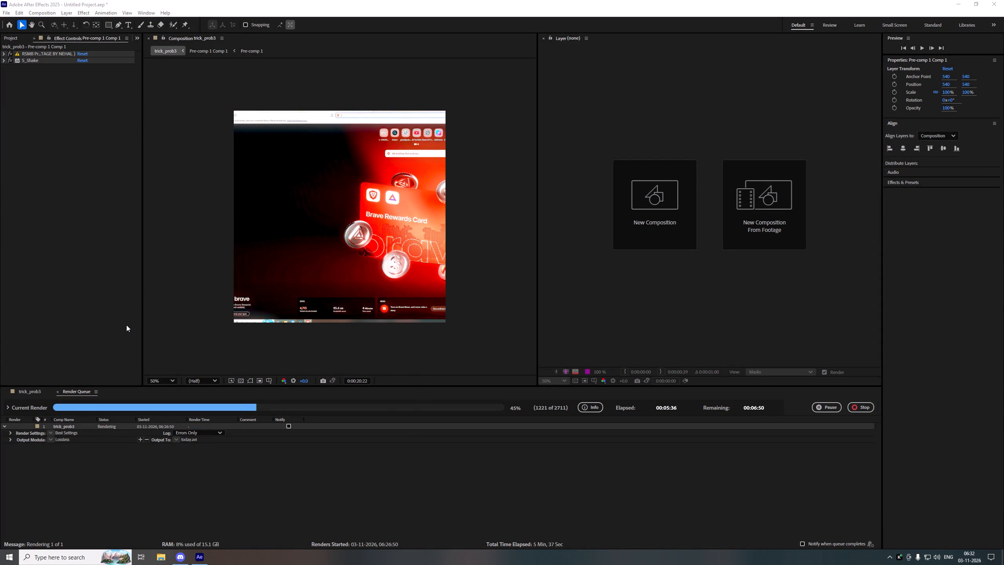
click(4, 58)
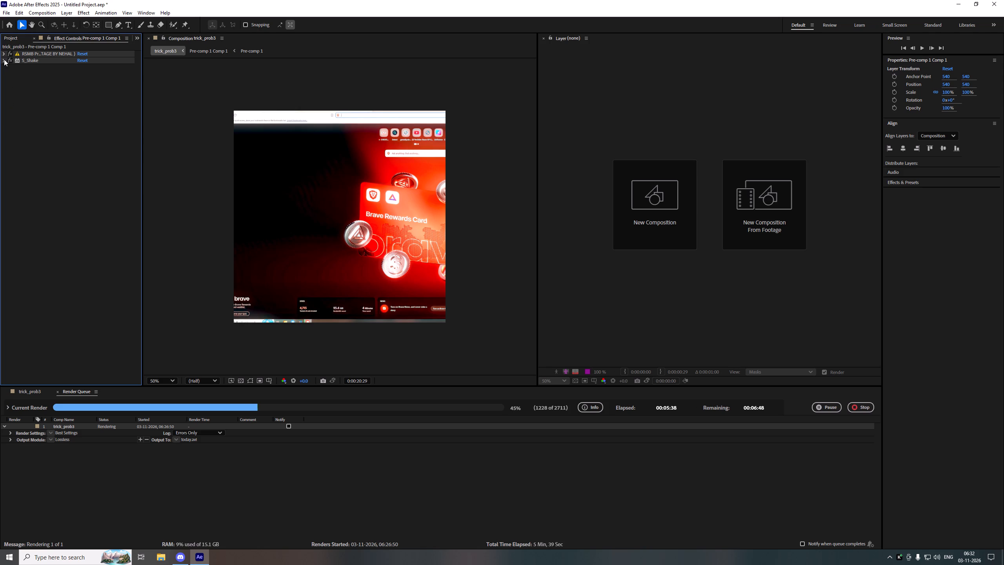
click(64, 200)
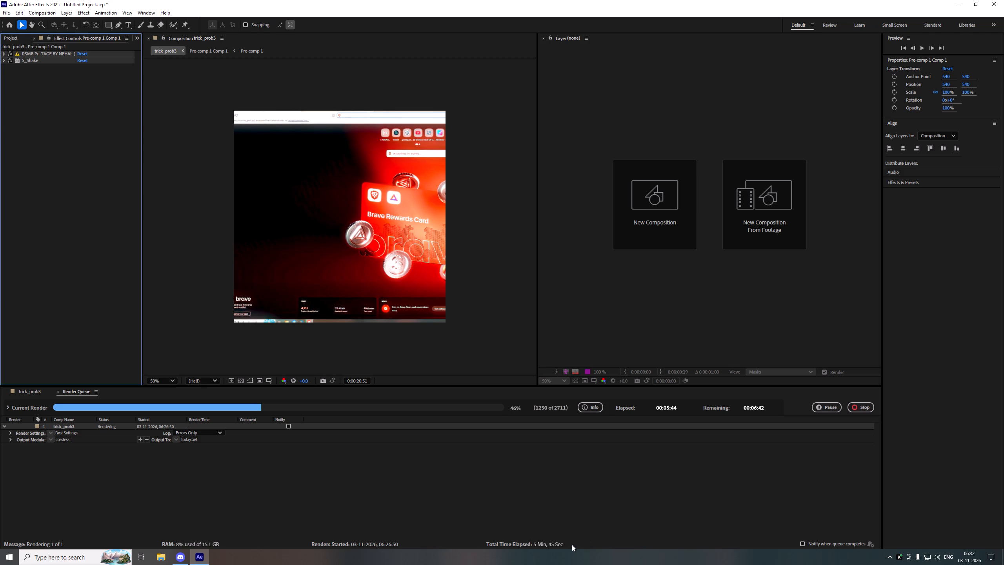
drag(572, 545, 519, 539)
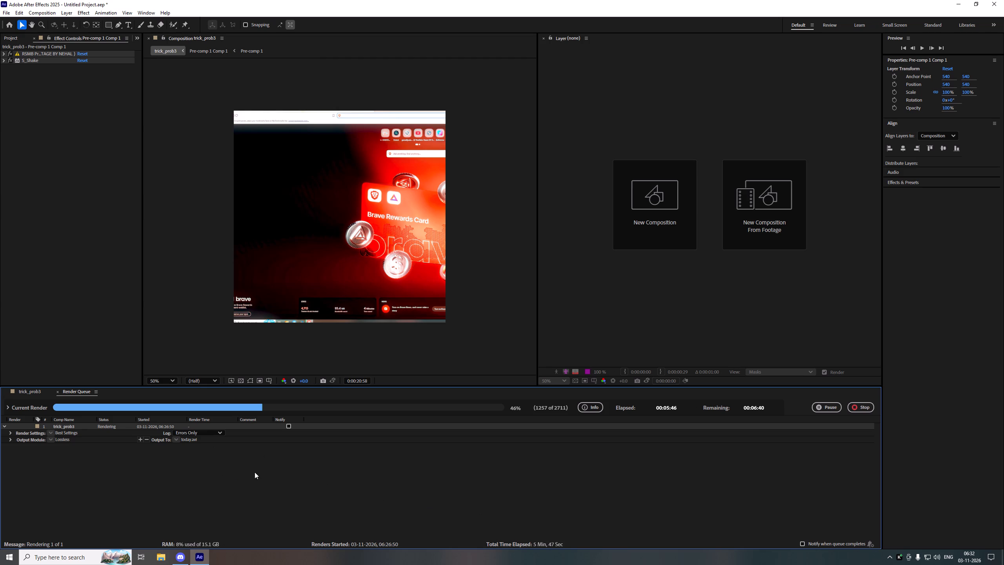
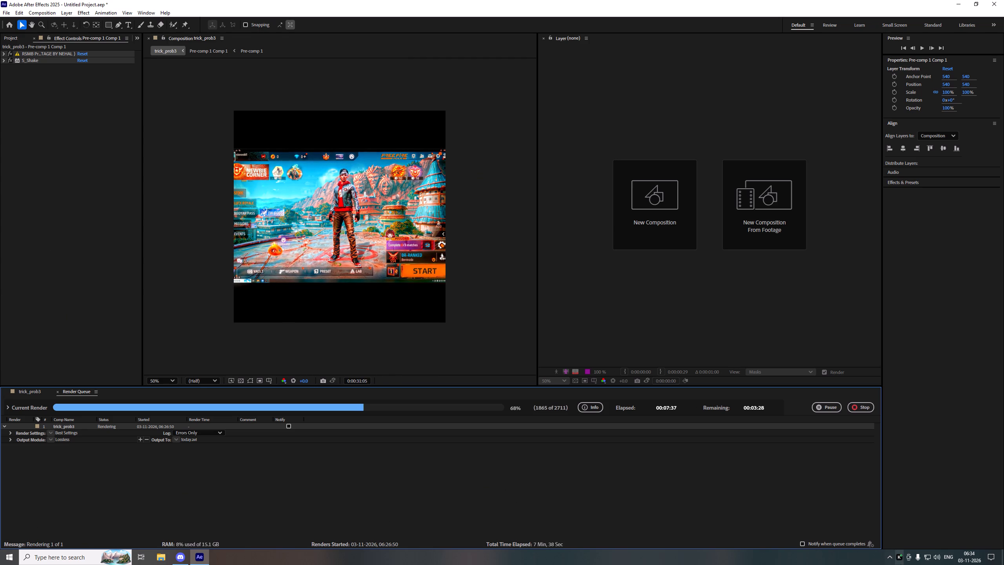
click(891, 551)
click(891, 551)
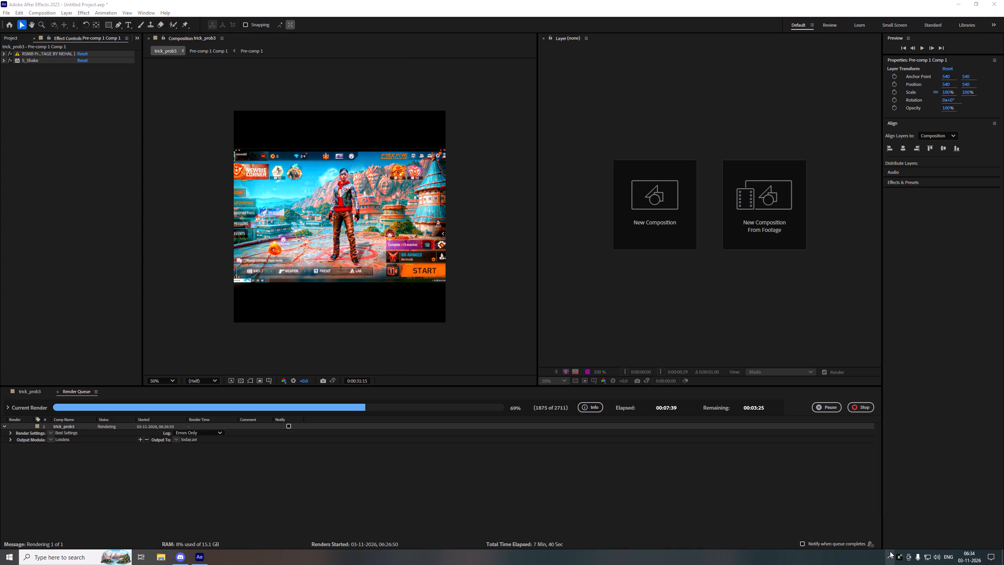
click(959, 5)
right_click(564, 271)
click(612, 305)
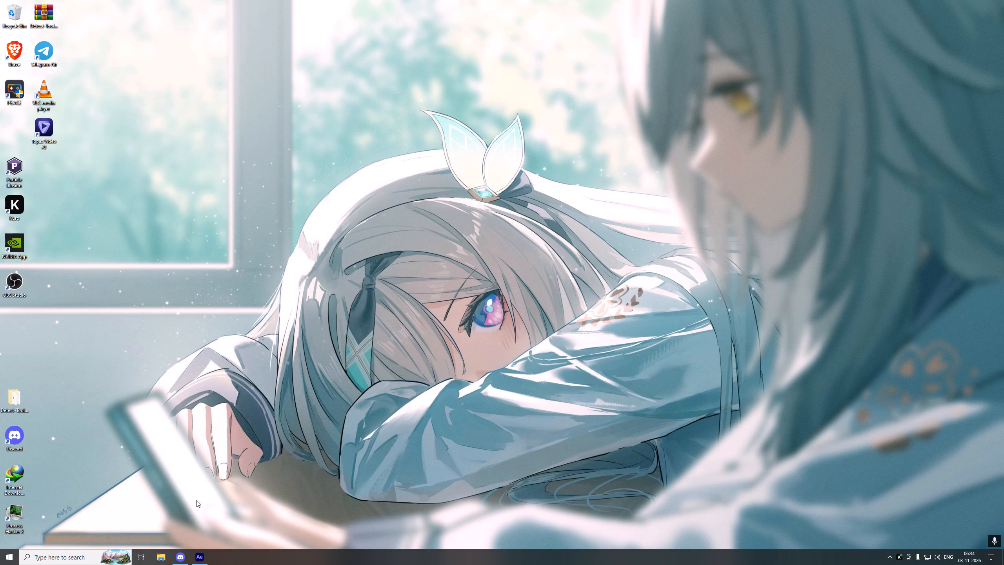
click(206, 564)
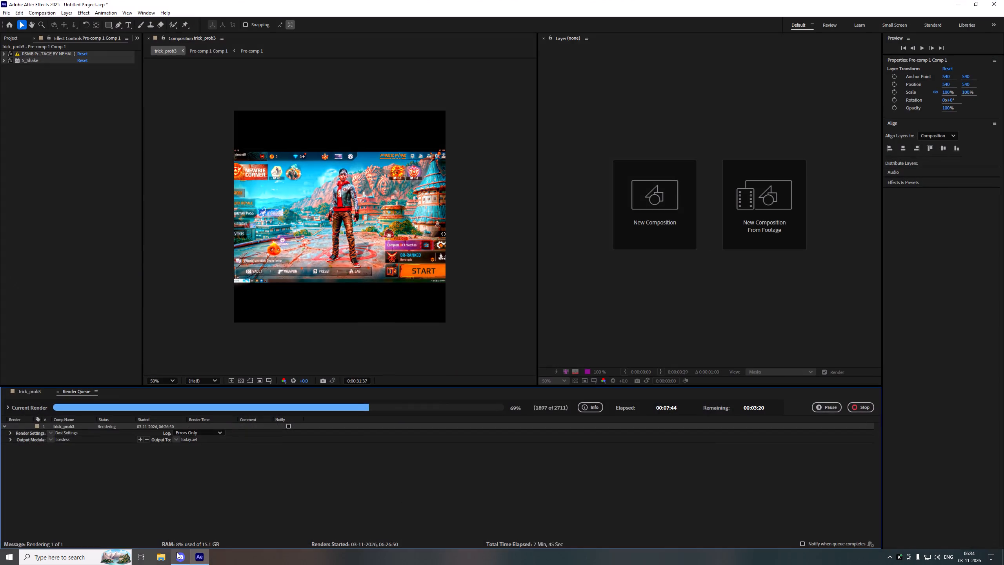
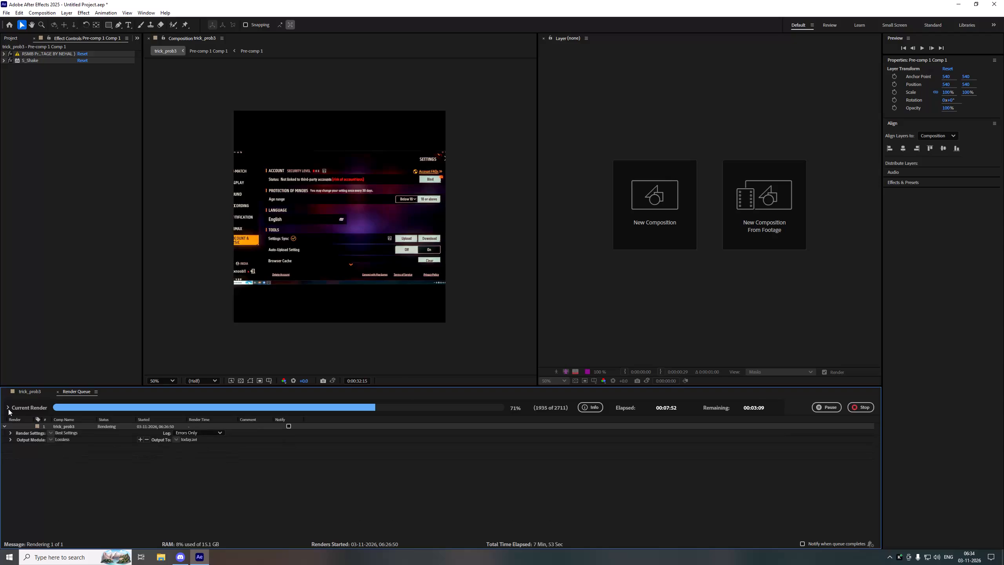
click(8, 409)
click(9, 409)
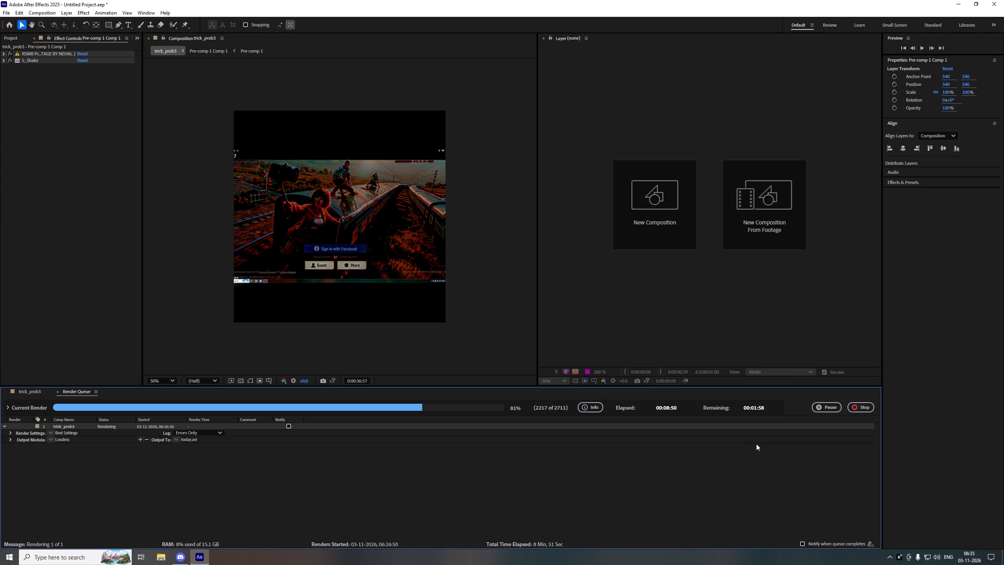
Open Windows Task Manager to check the computer's resource usage while the composition renders.
right_click(679, 564)
click(697, 523)
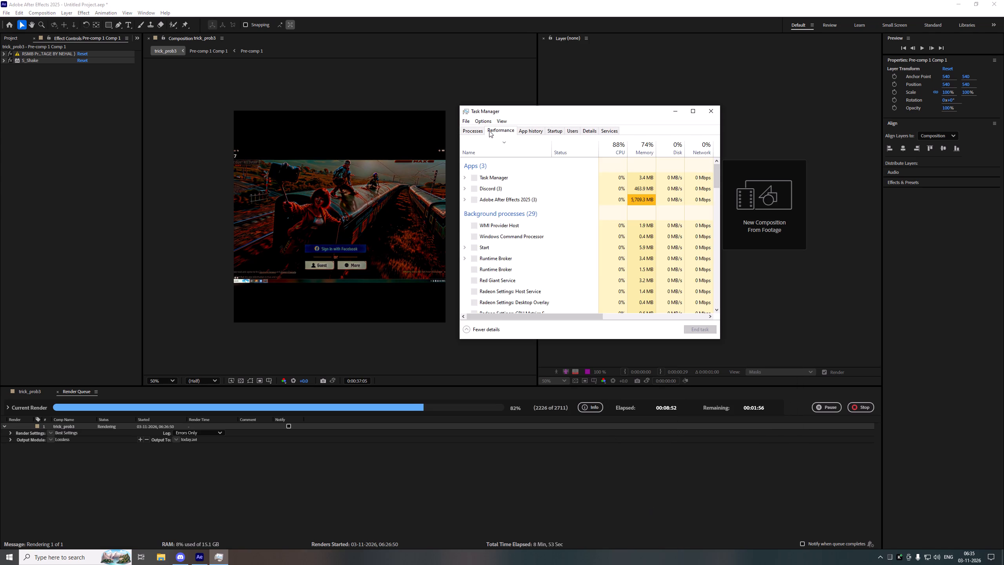
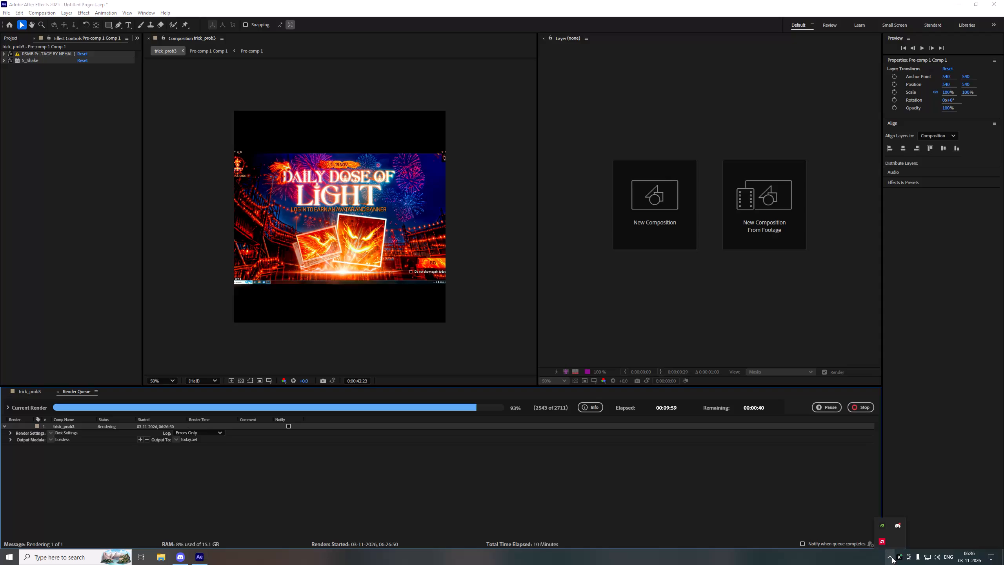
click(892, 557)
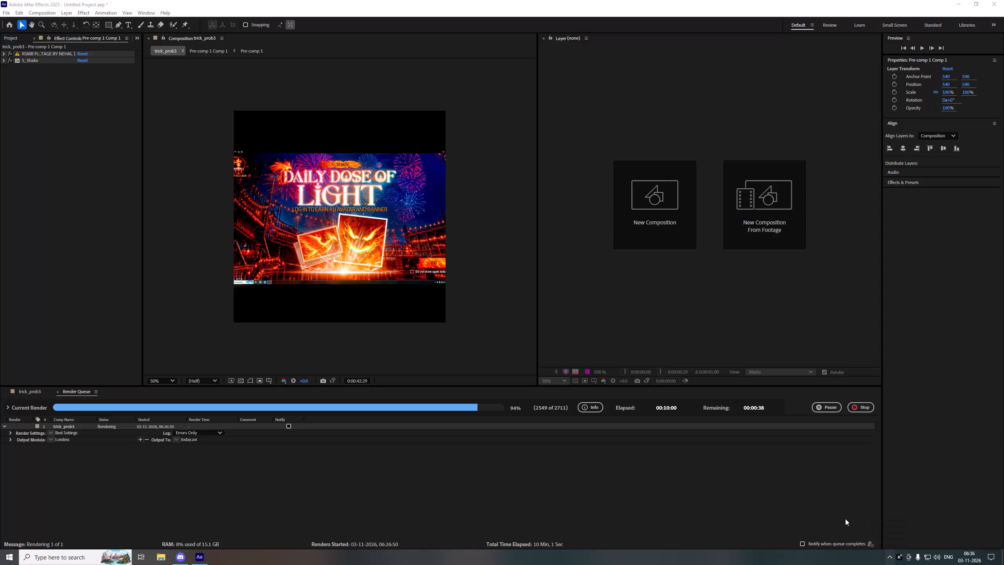
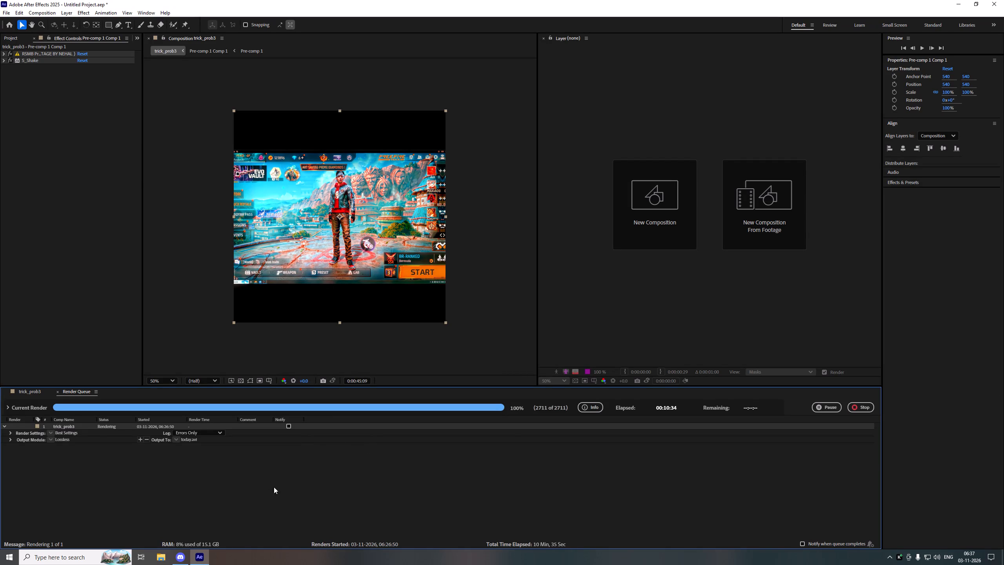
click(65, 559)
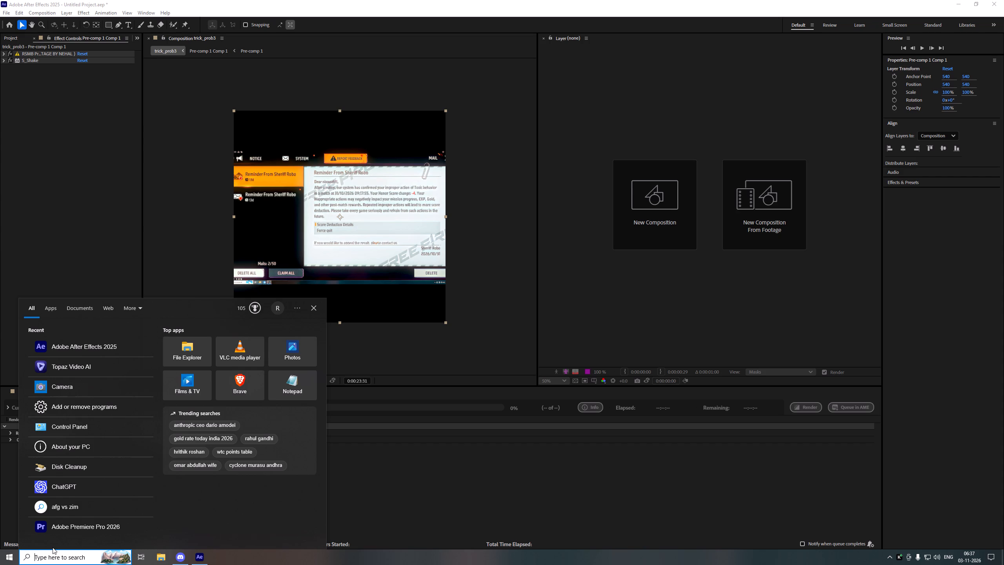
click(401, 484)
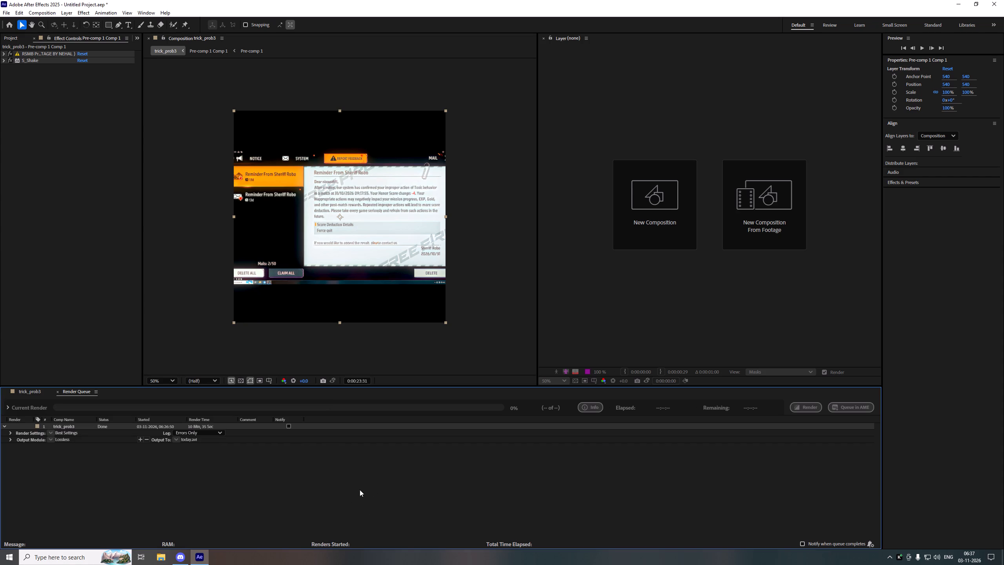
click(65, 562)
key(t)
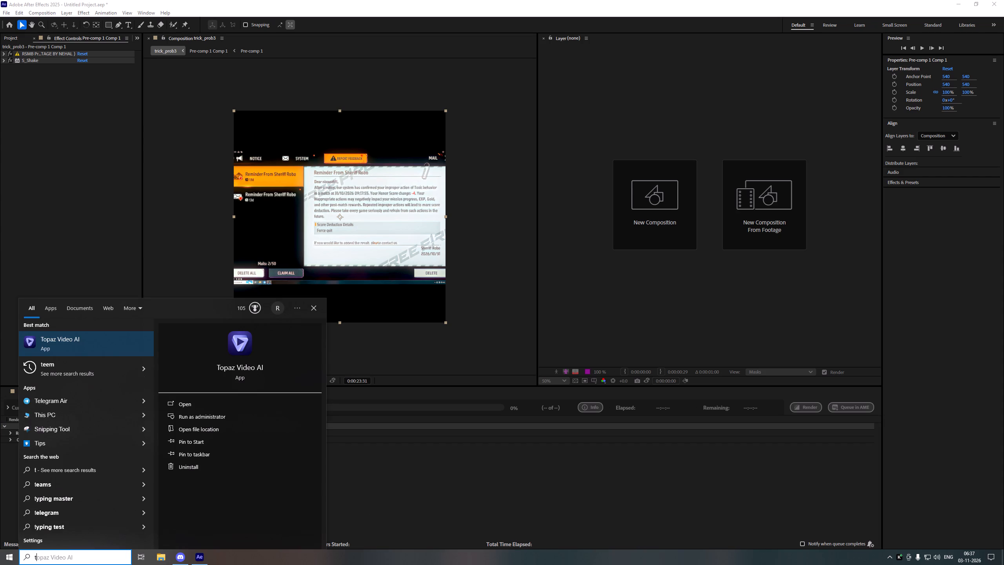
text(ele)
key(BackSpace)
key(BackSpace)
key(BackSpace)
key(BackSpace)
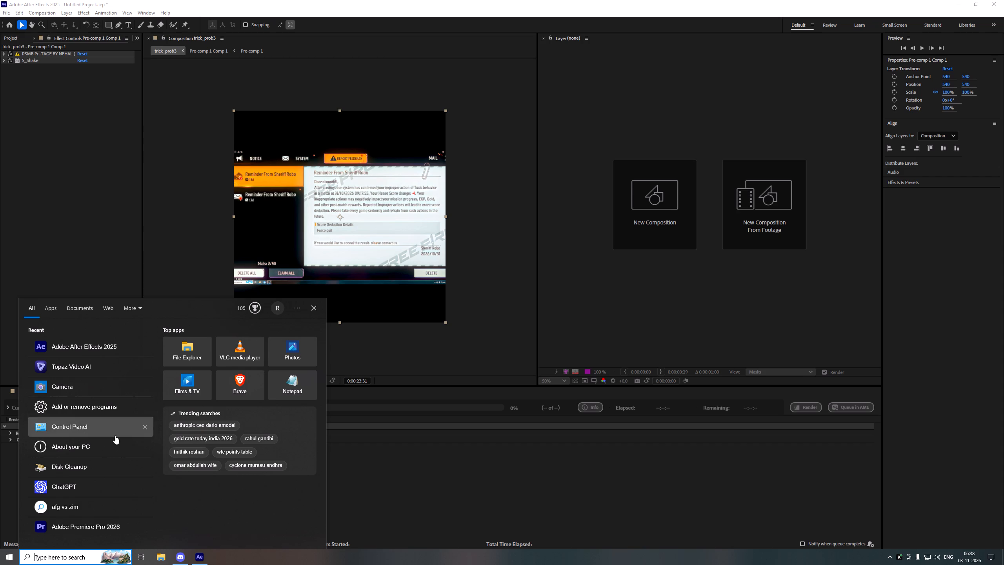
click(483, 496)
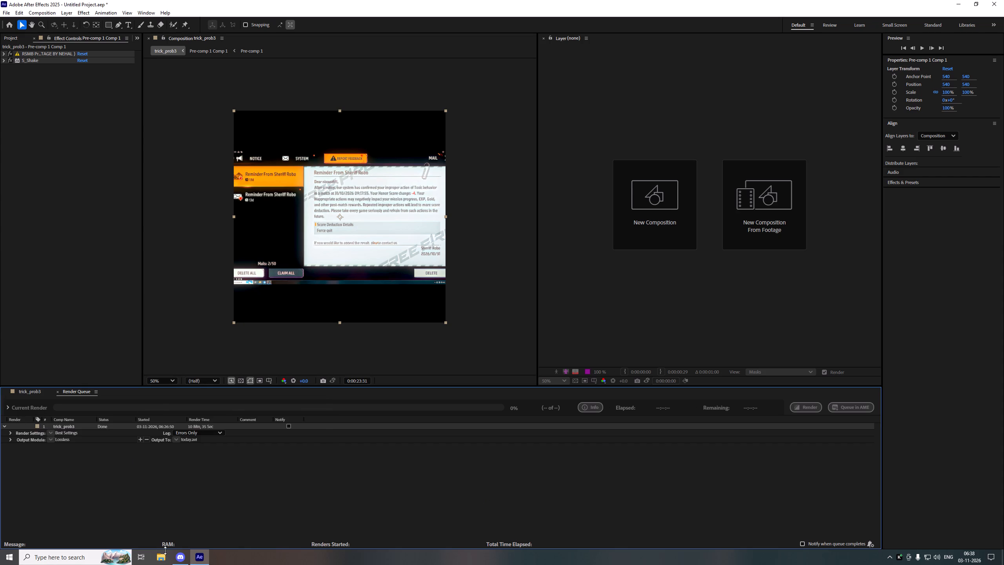
click(81, 564)
text(topazz)
key(BackSpace)
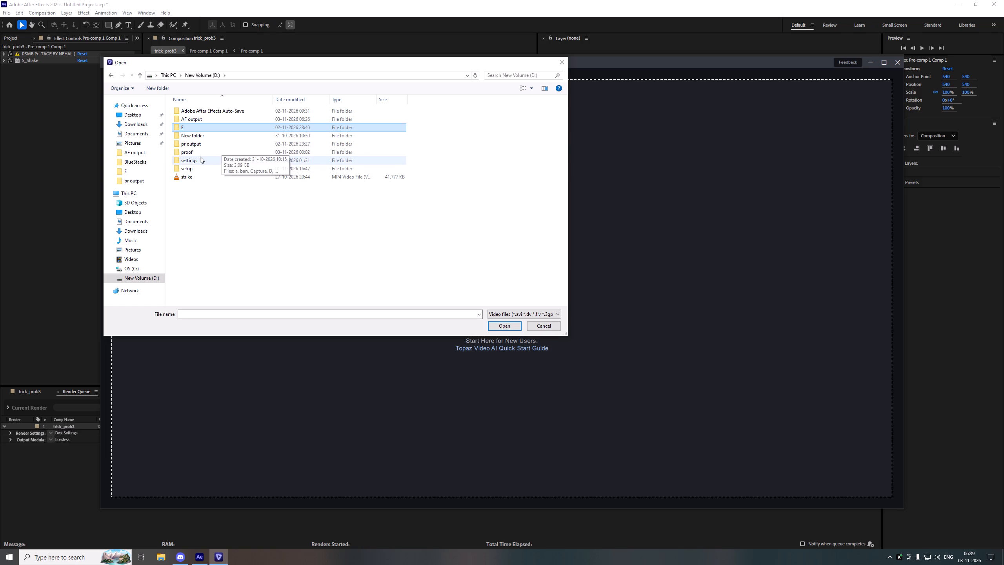
double_click(200, 147)
click(112, 82)
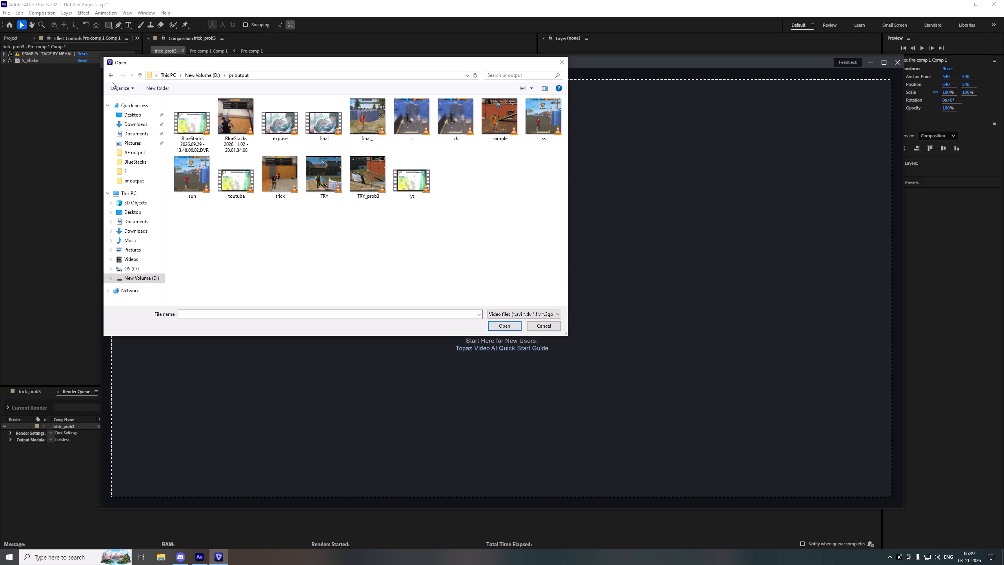
click(112, 78)
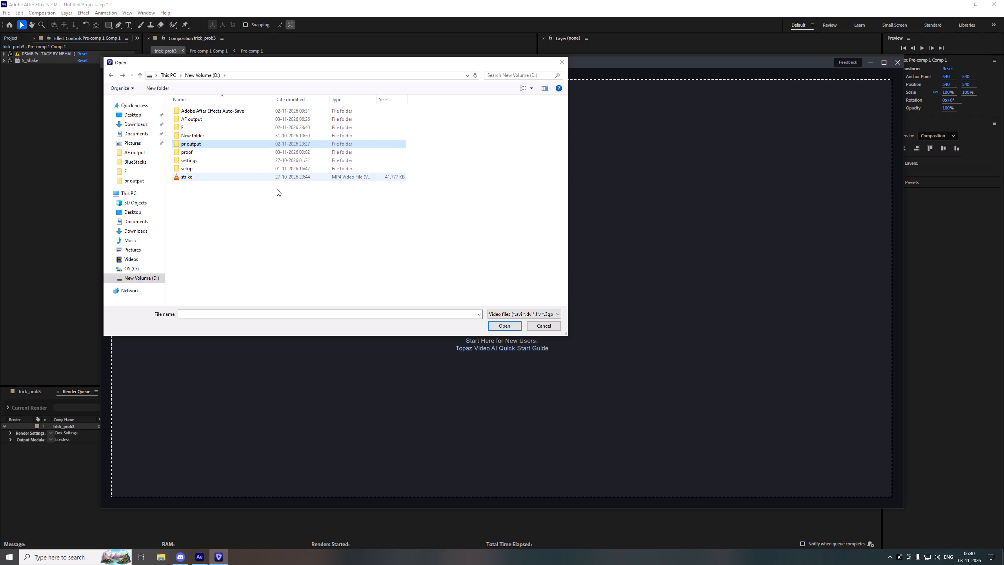
double_click(237, 147)
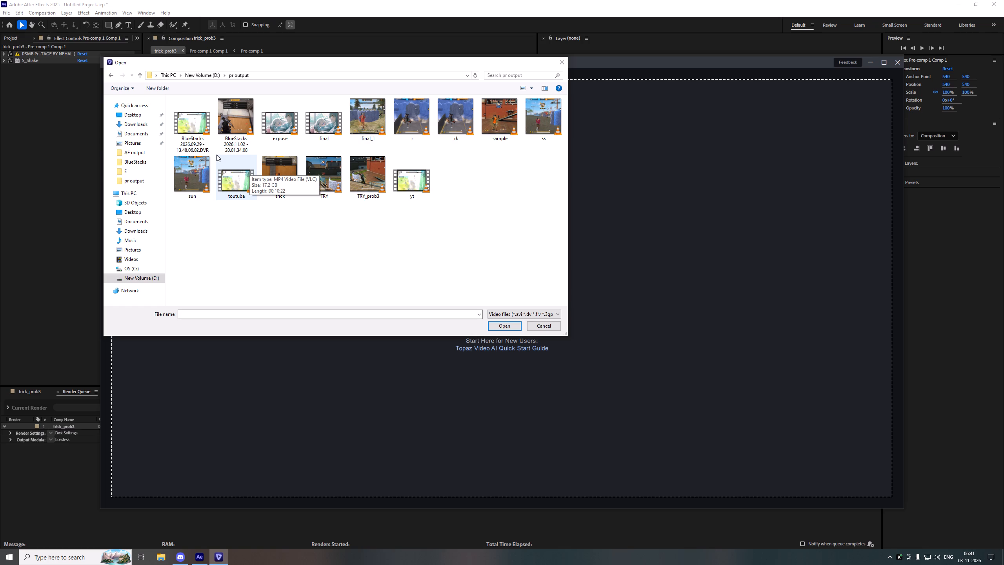
click(196, 78)
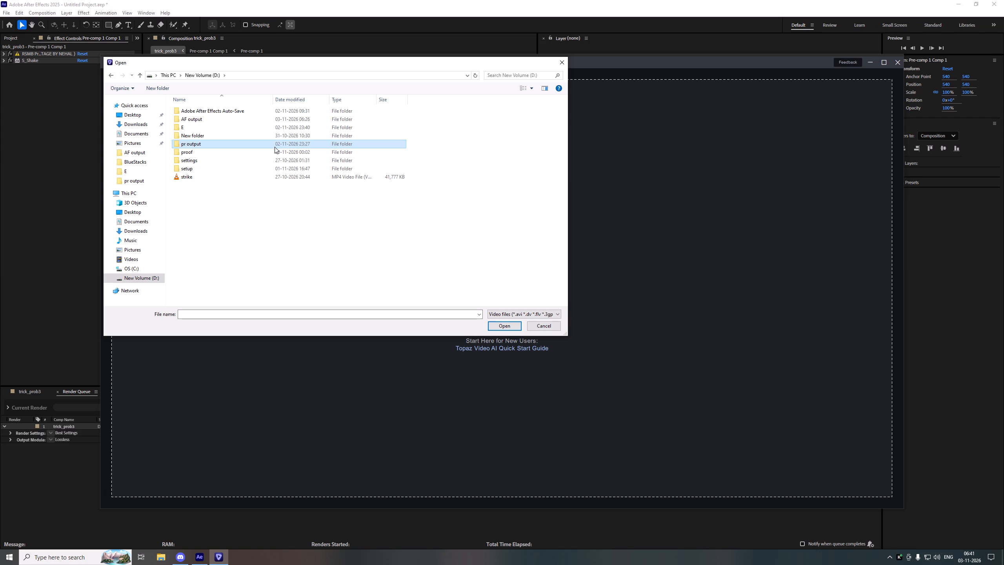
click(203, 122)
click(203, 122)
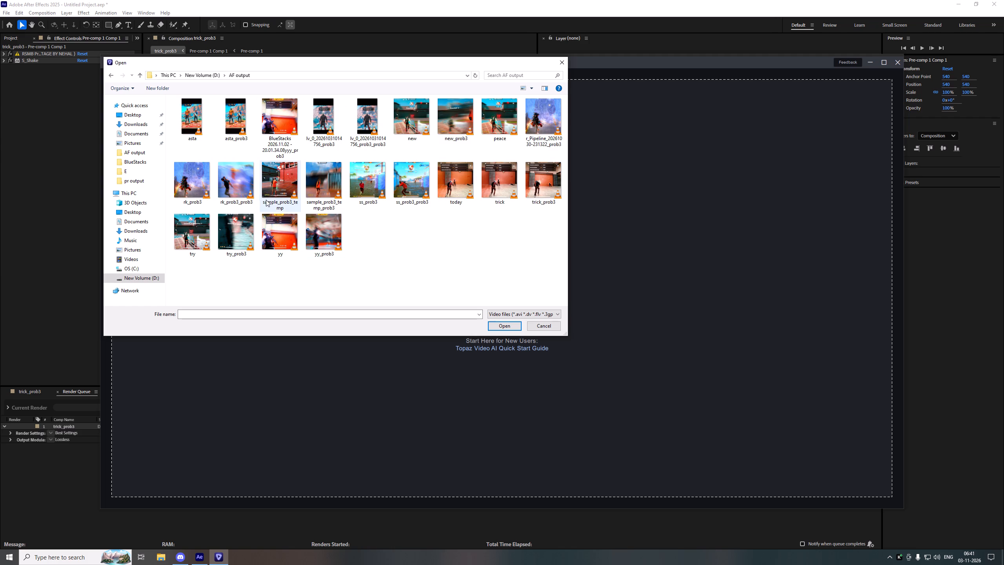
click(444, 193)
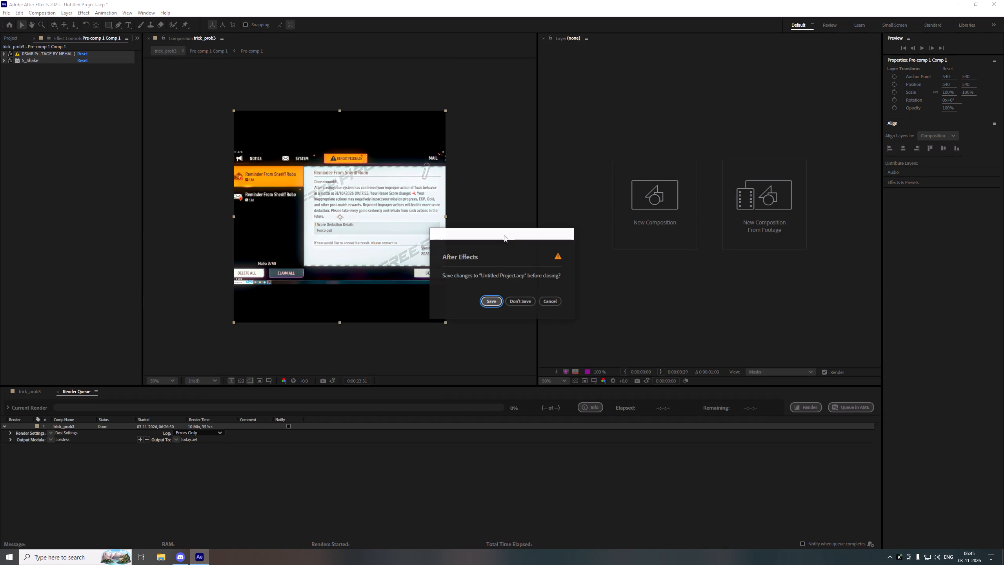
click(511, 303)
Switch to File Explorer and play the today_prob3 video from the AF output folder on New Volume (D:).
click(160, 564)
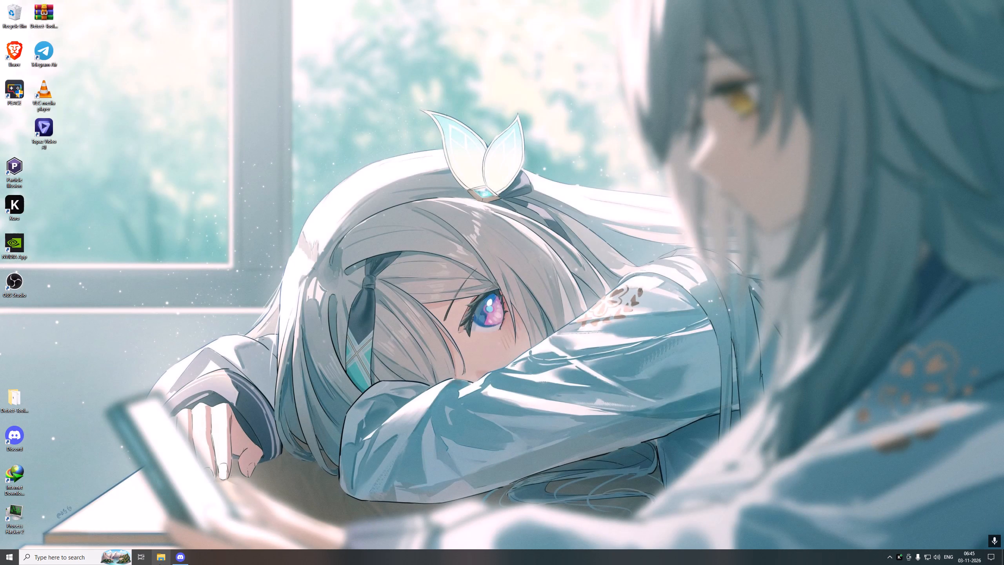
scroll(497, 262, down, 3)
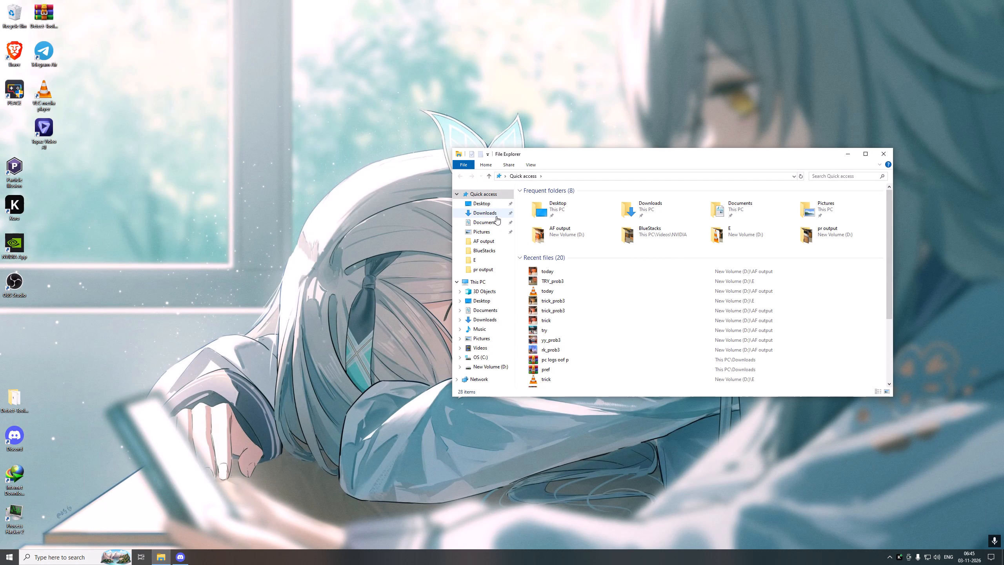
click(496, 216)
scroll(514, 339, down, 2)
click(490, 366)
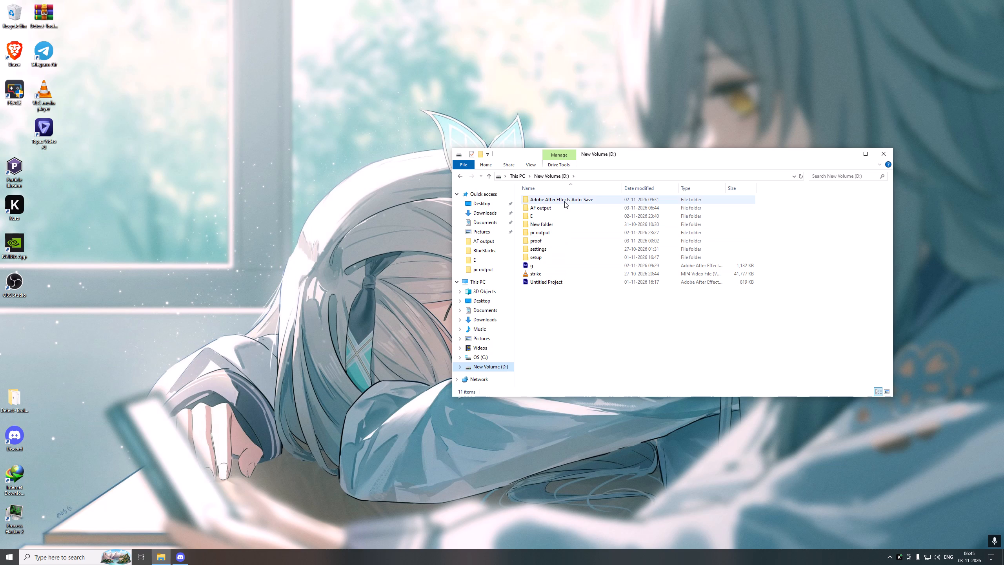
double_click(563, 205)
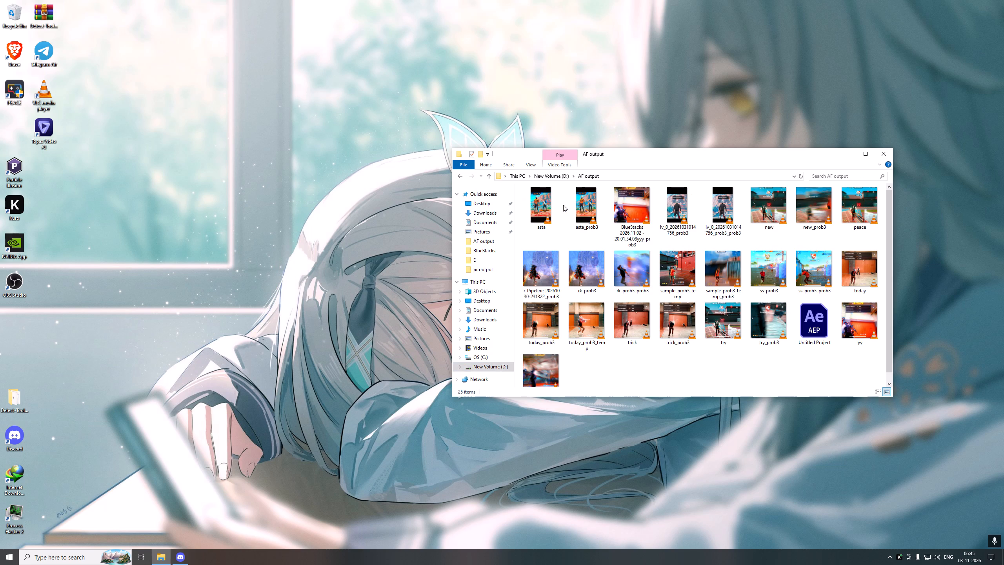
scroll(741, 354, down, 1)
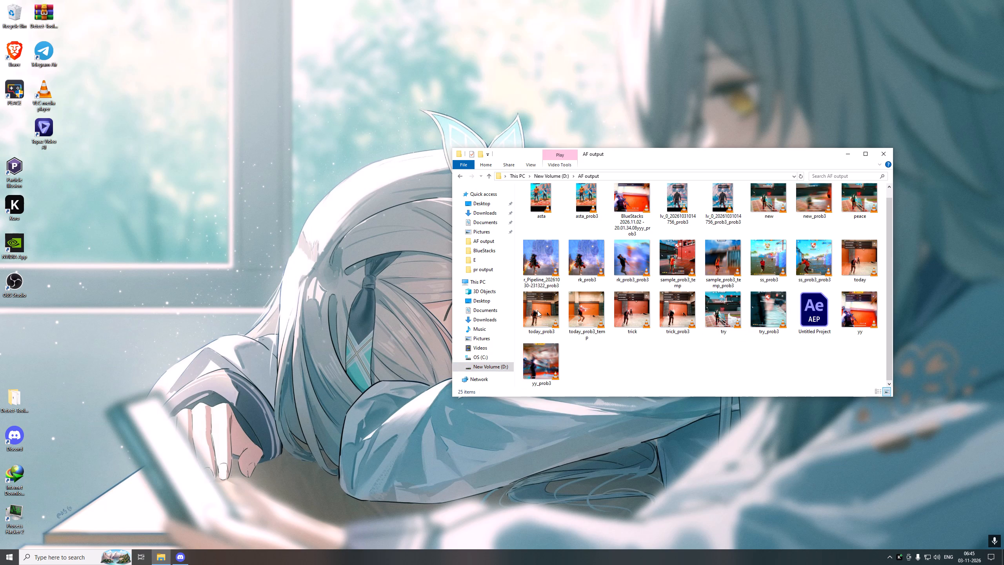
double_click(537, 310)
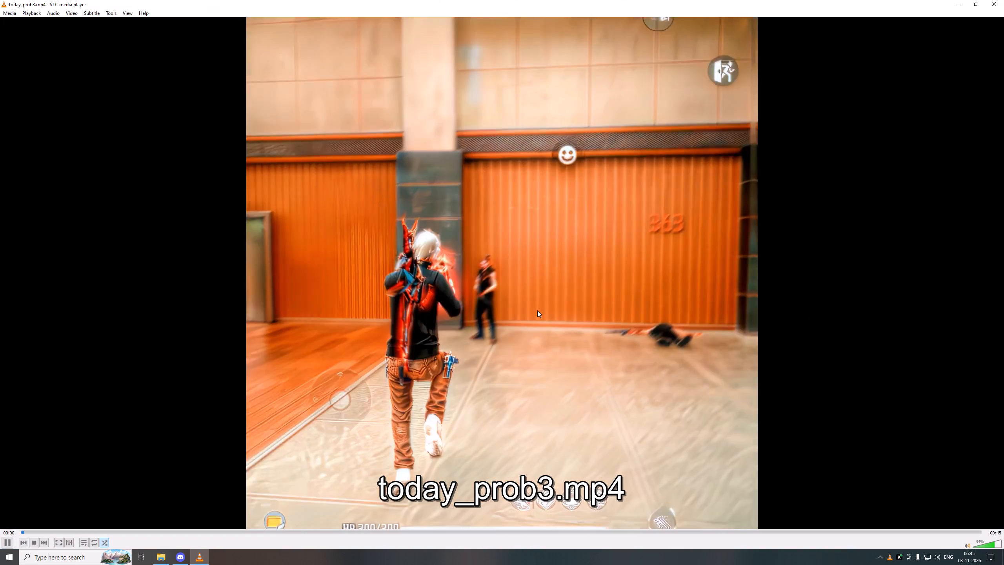